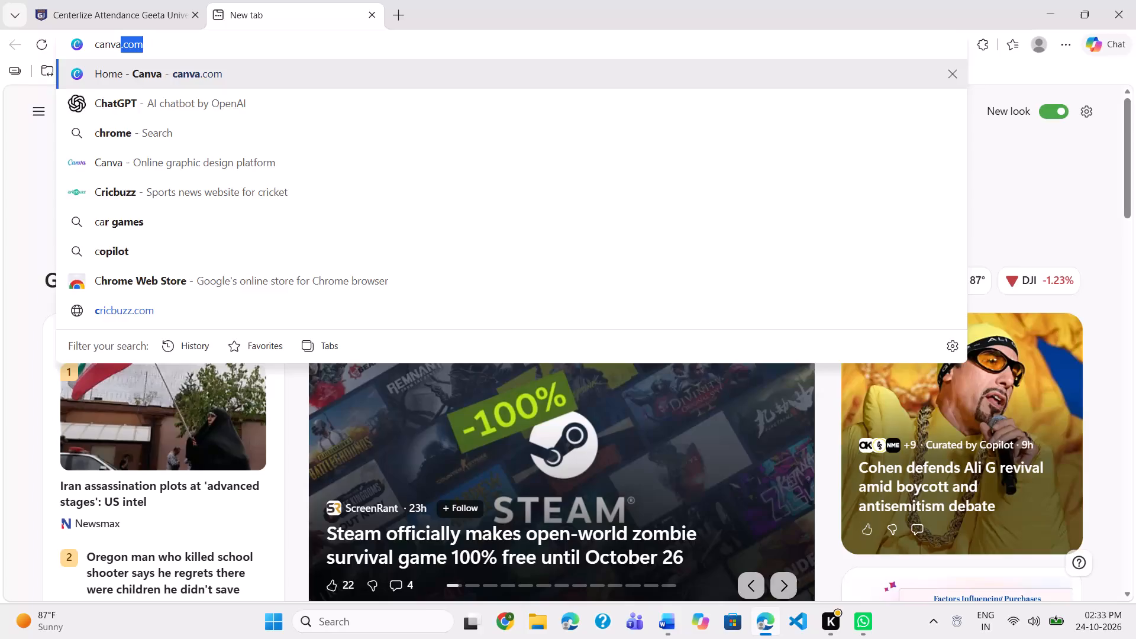
Open the जादुई ट्रैक्टर video design from the recent Canva projects.
key(Return)
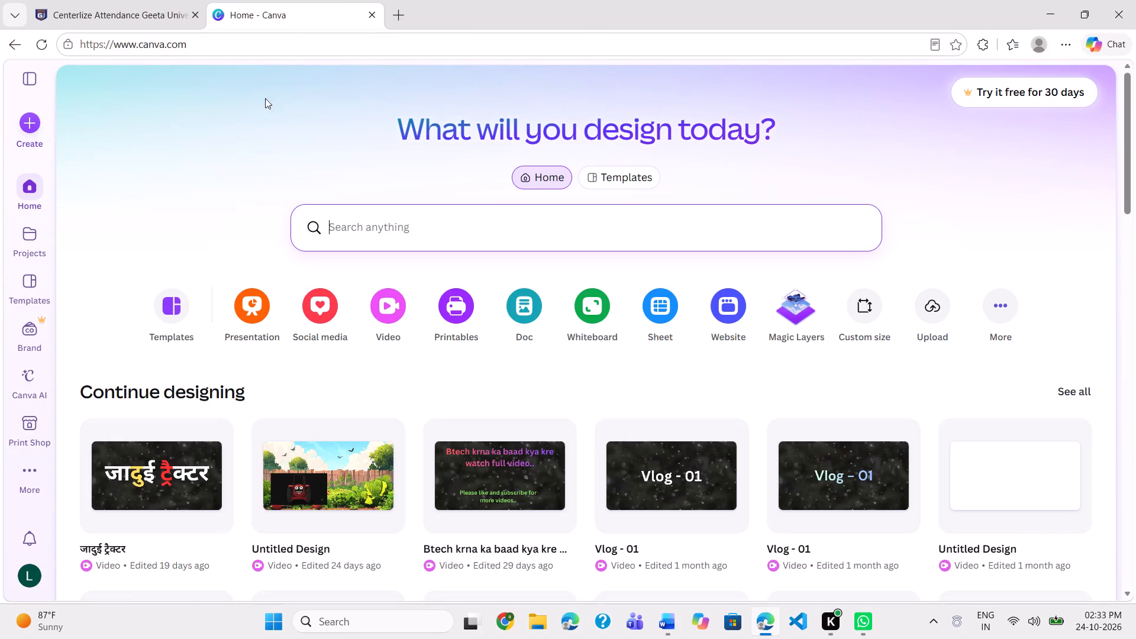
click(28, 231)
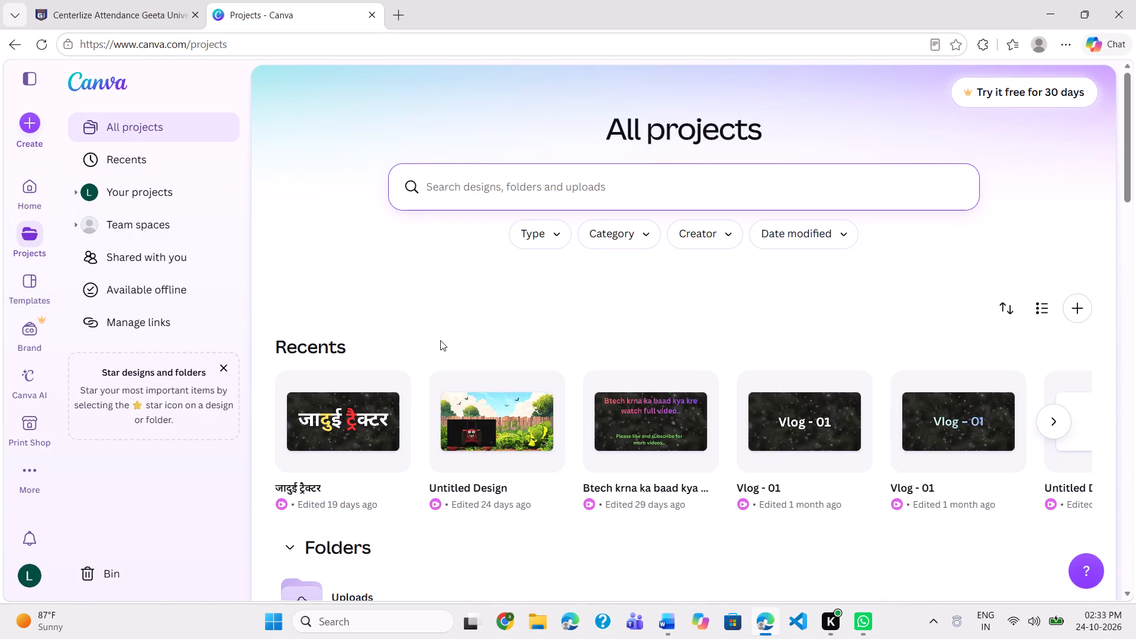
double_click(347, 436)
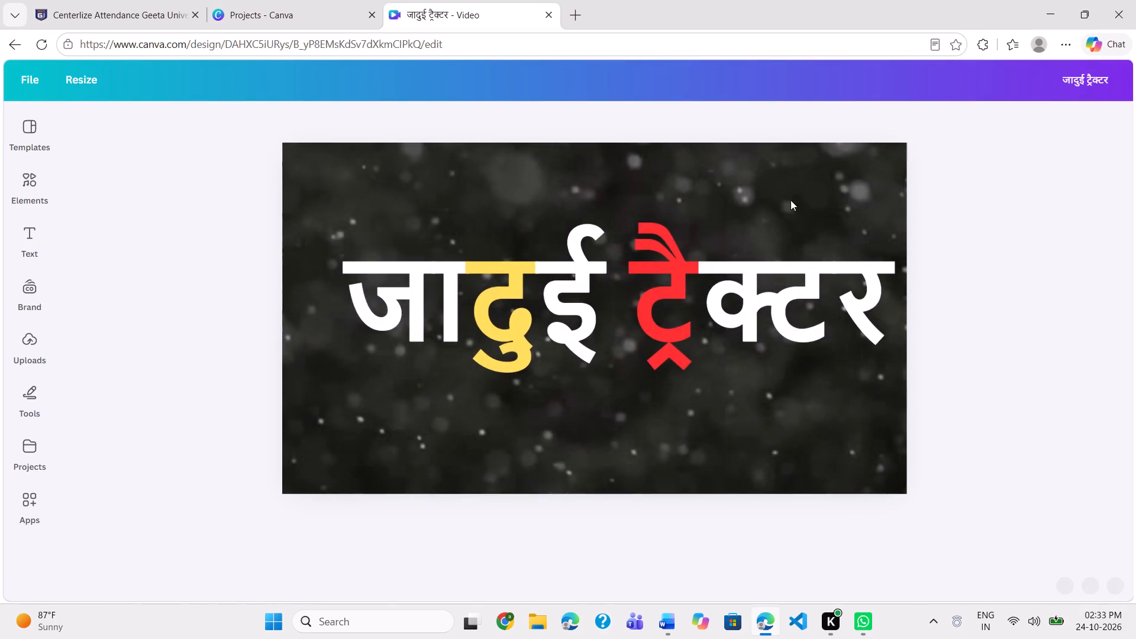
Set the daytime brightness to 48% in the Adjust Screen Brightness extension.
click(982, 49)
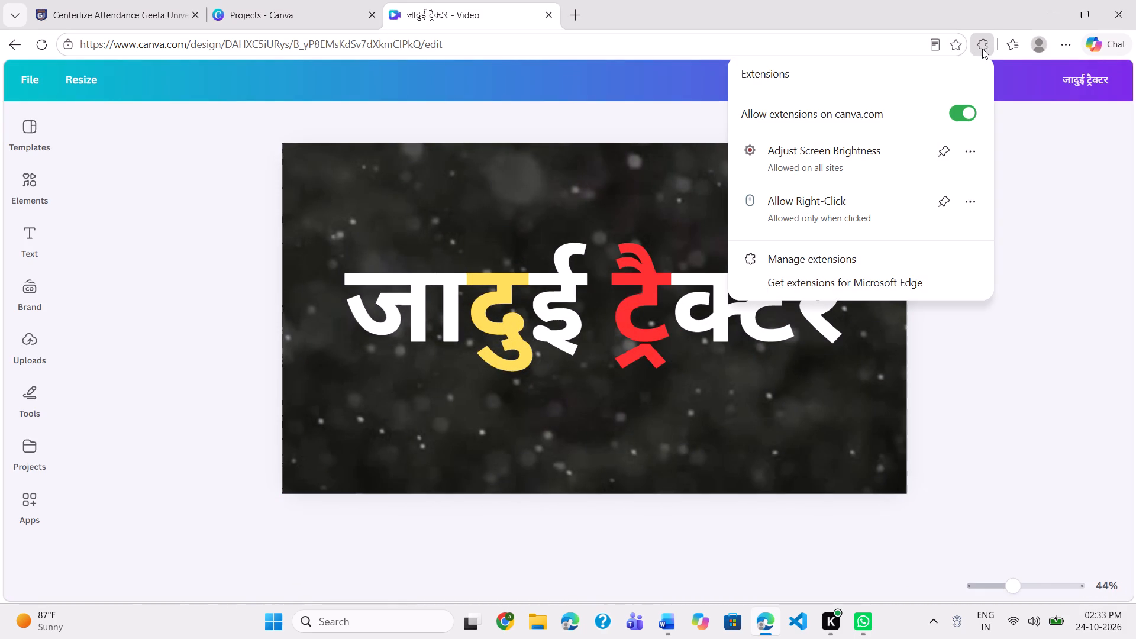
click(892, 162)
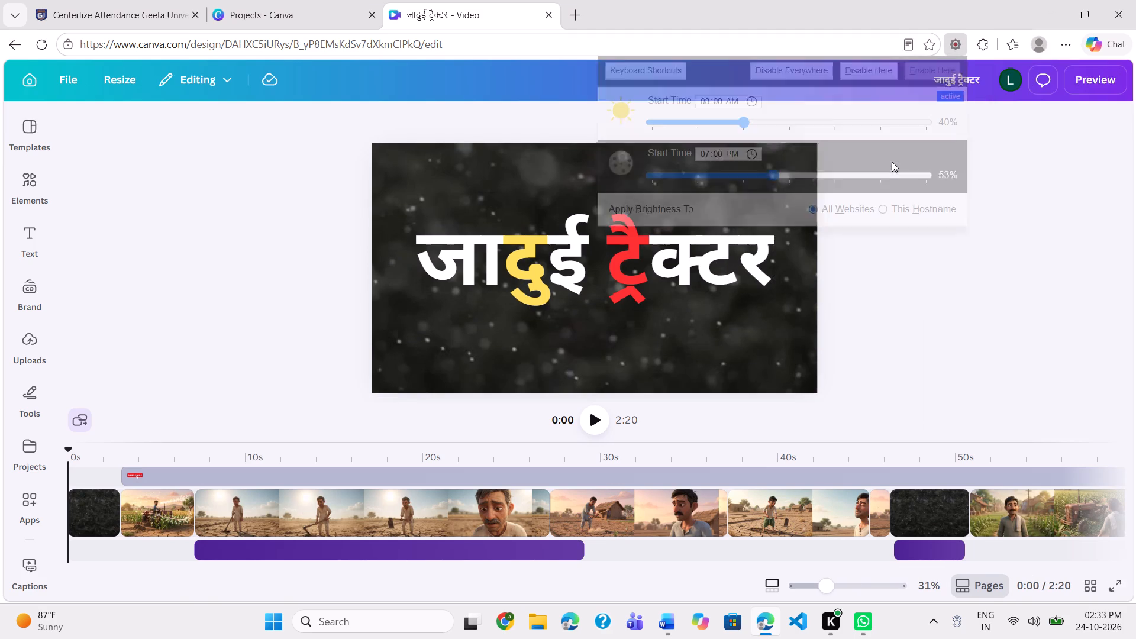
click(714, 128)
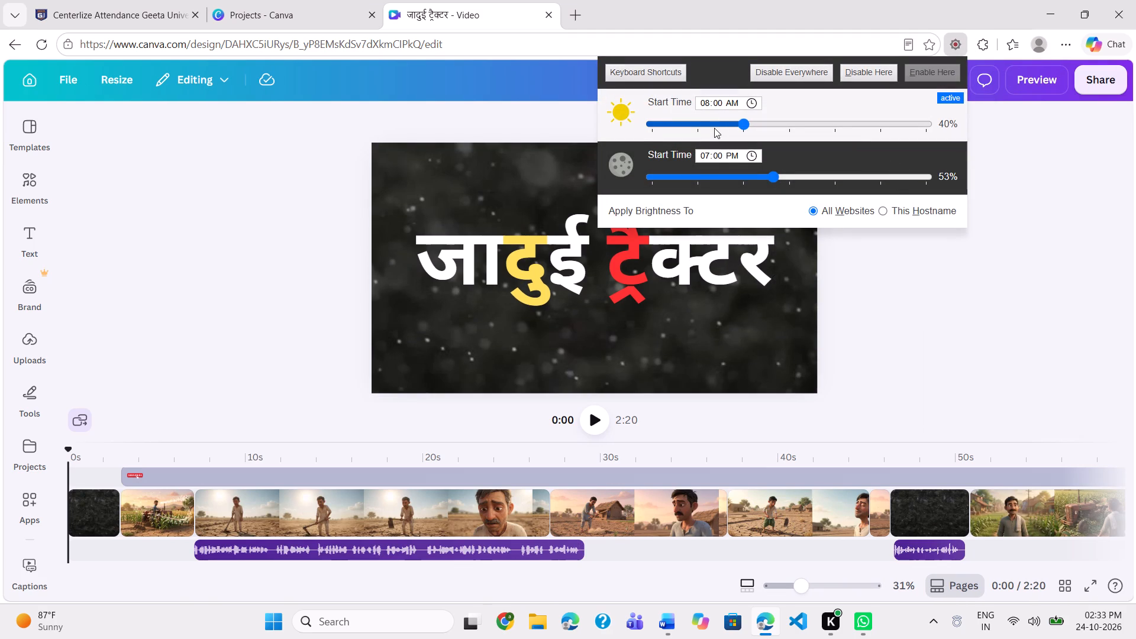
click(798, 62)
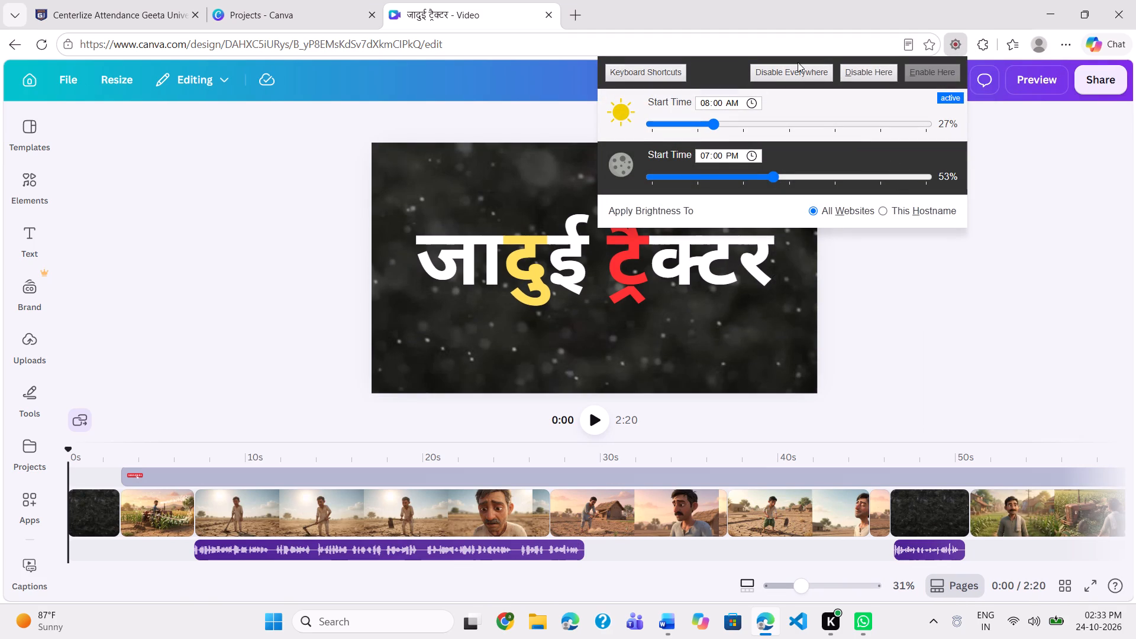
click(798, 67)
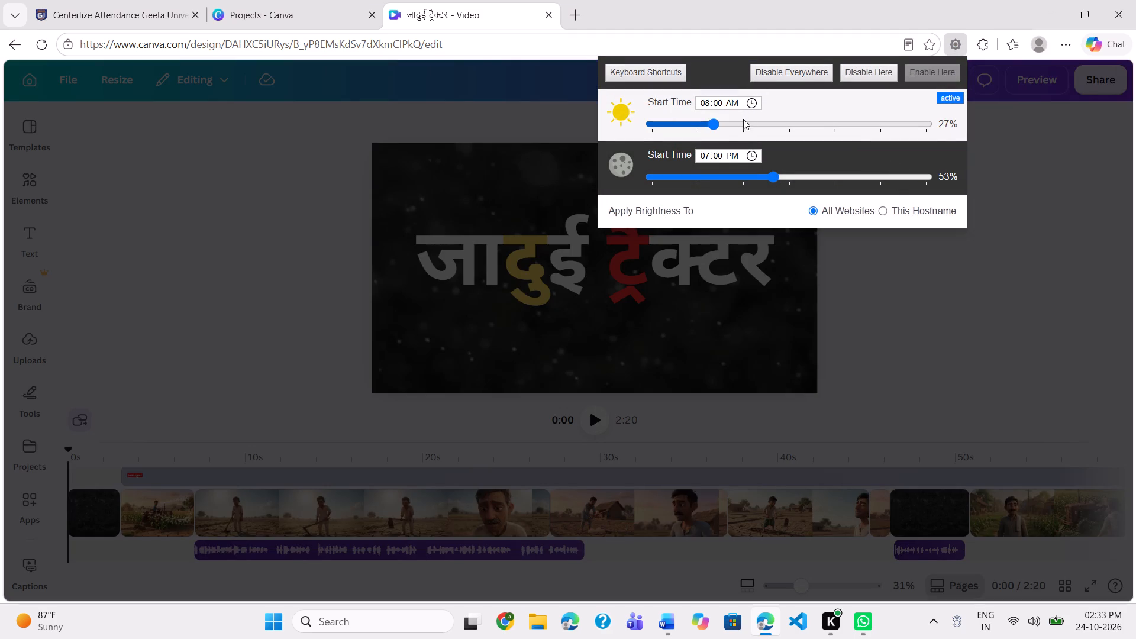
click(743, 122)
click(761, 123)
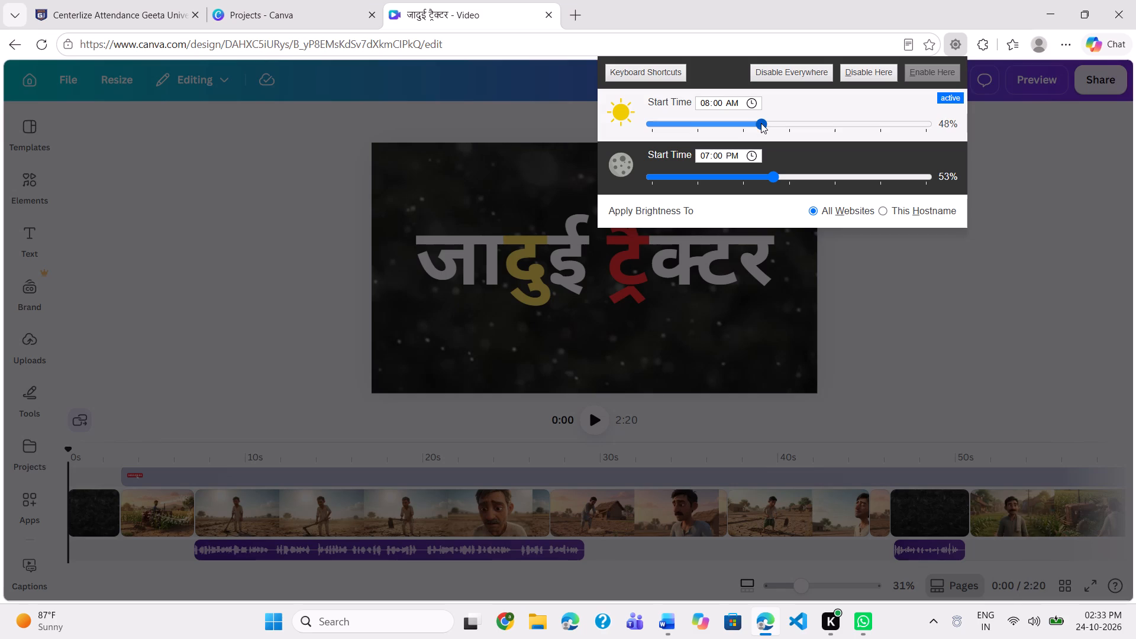
click(882, 305)
Examine the timeline's text, video and audio tracks through to the closing clip, placing the playhead at about 55 s along the way.
scroll(882, 305, down, 1)
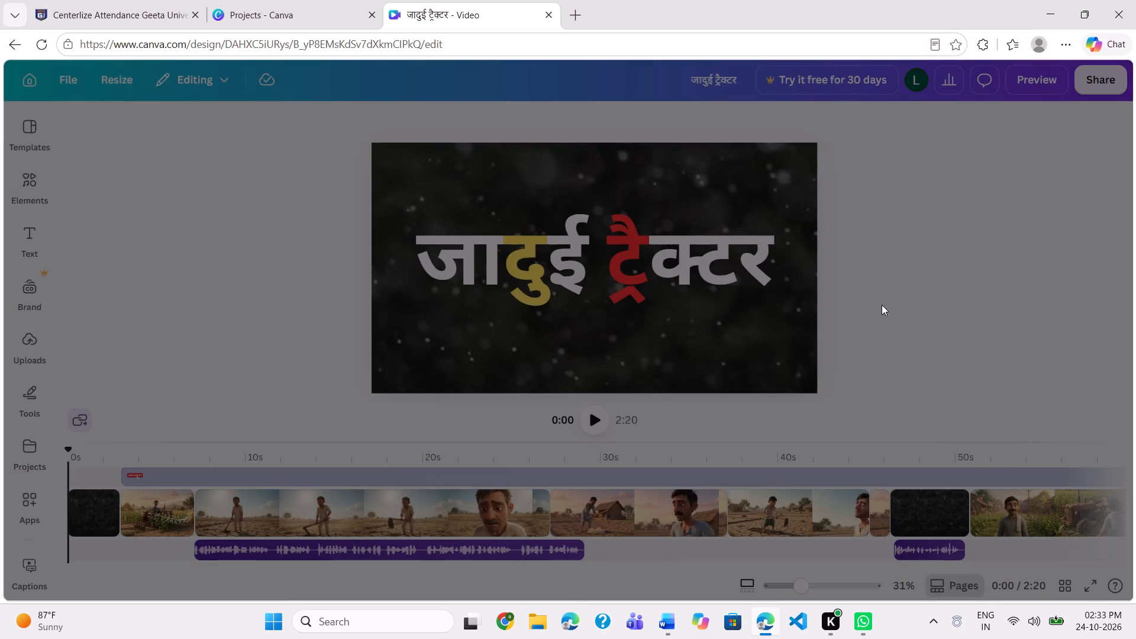
scroll(882, 305, down, 1)
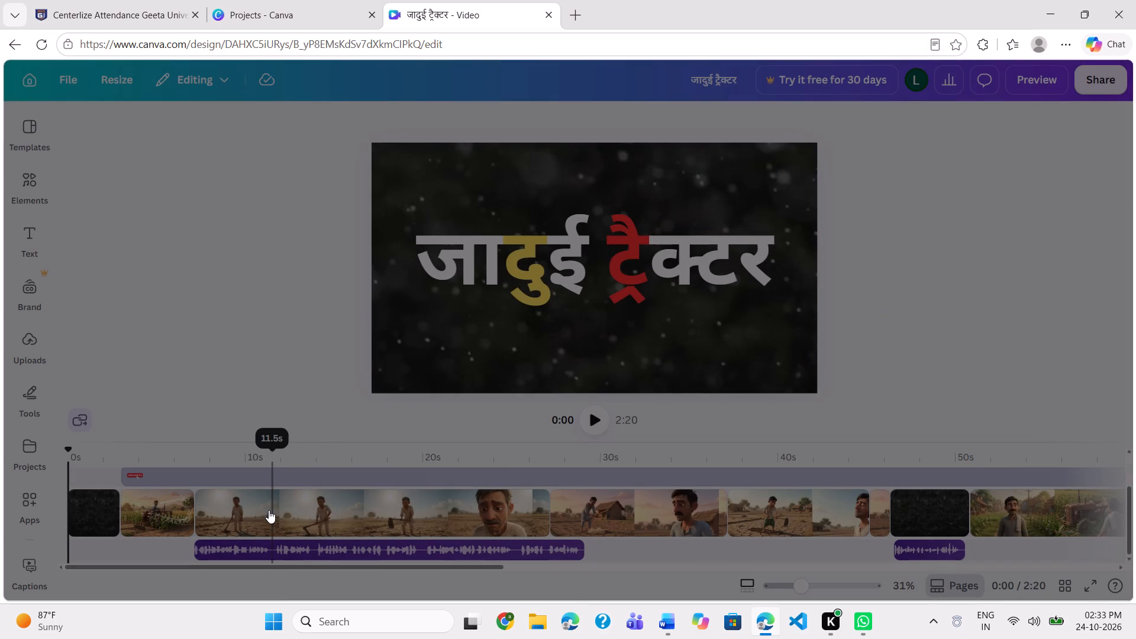
scroll(269, 510, right, 1)
scroll(269, 510, up, 1)
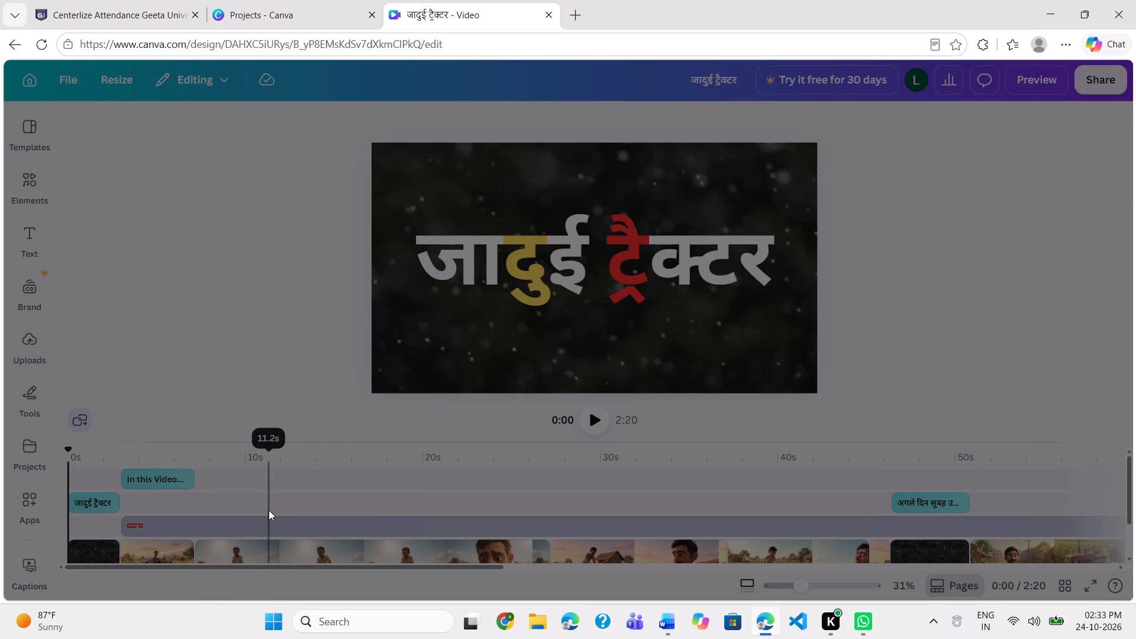
click(43, 195)
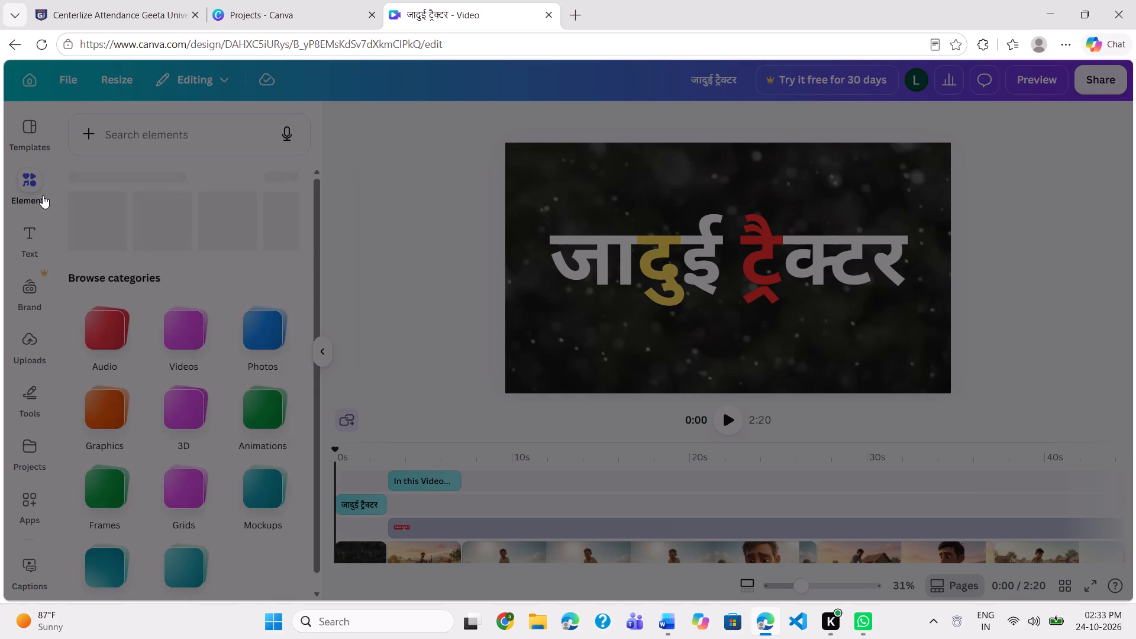
click(33, 302)
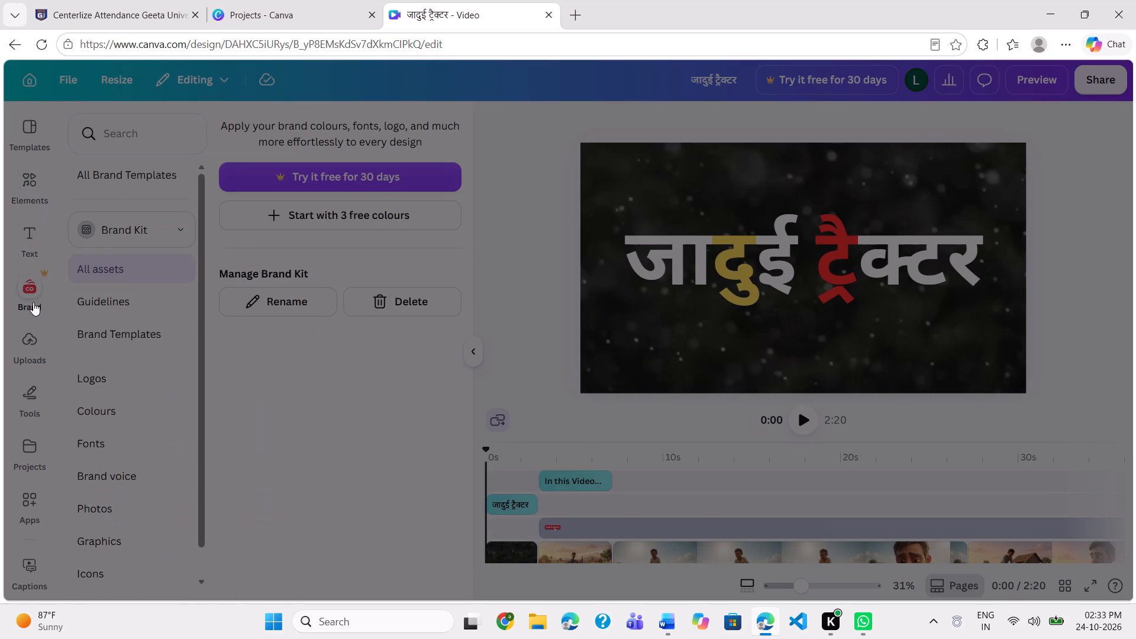
click(33, 233)
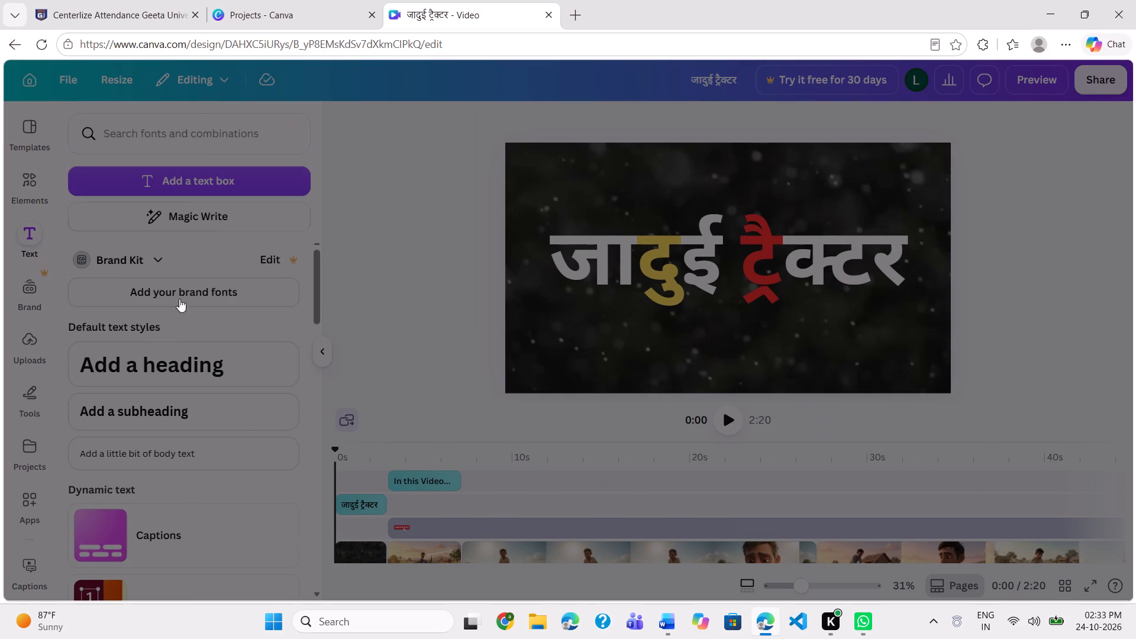
scroll(629, 489, left, 1)
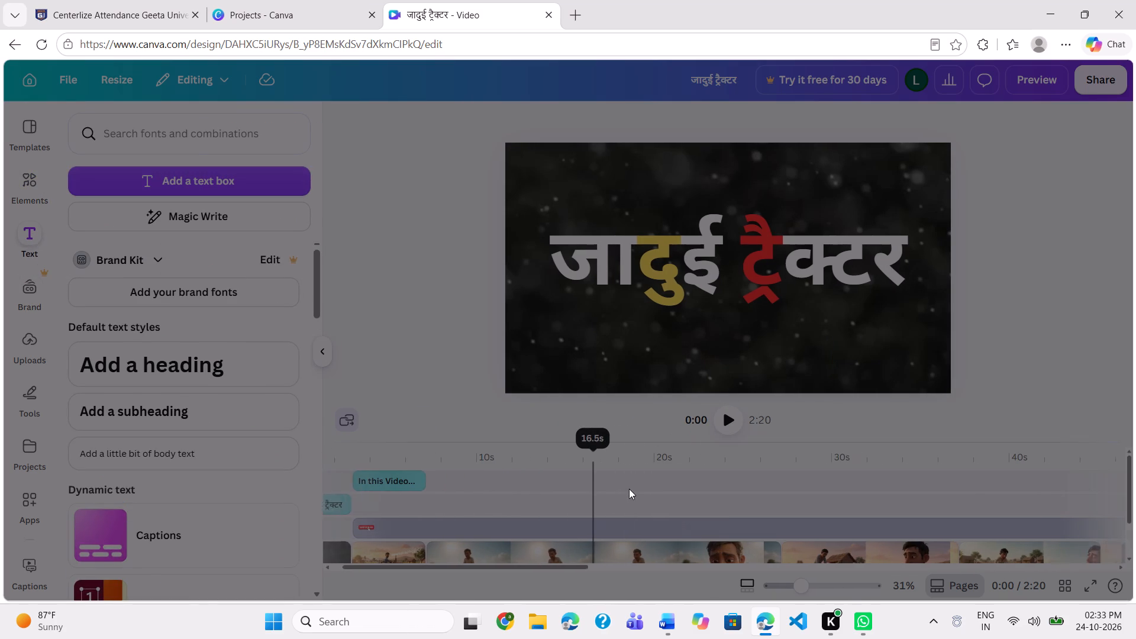
scroll(629, 489, left, 1)
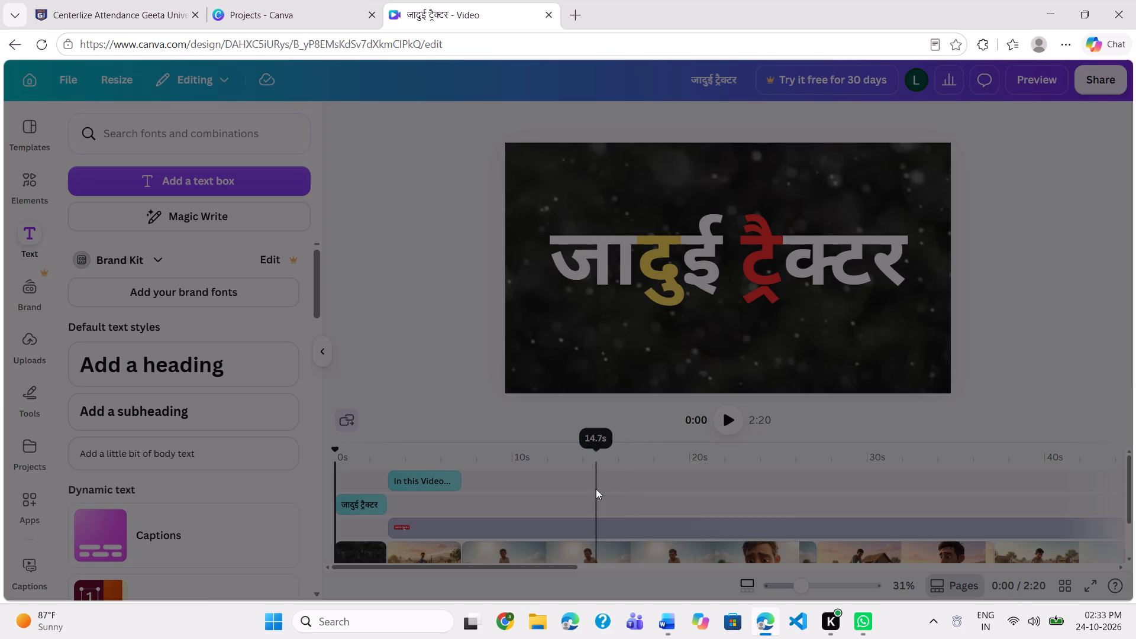
scroll(596, 489, up, 1)
scroll(596, 489, down, 1)
scroll(596, 489, up, 1)
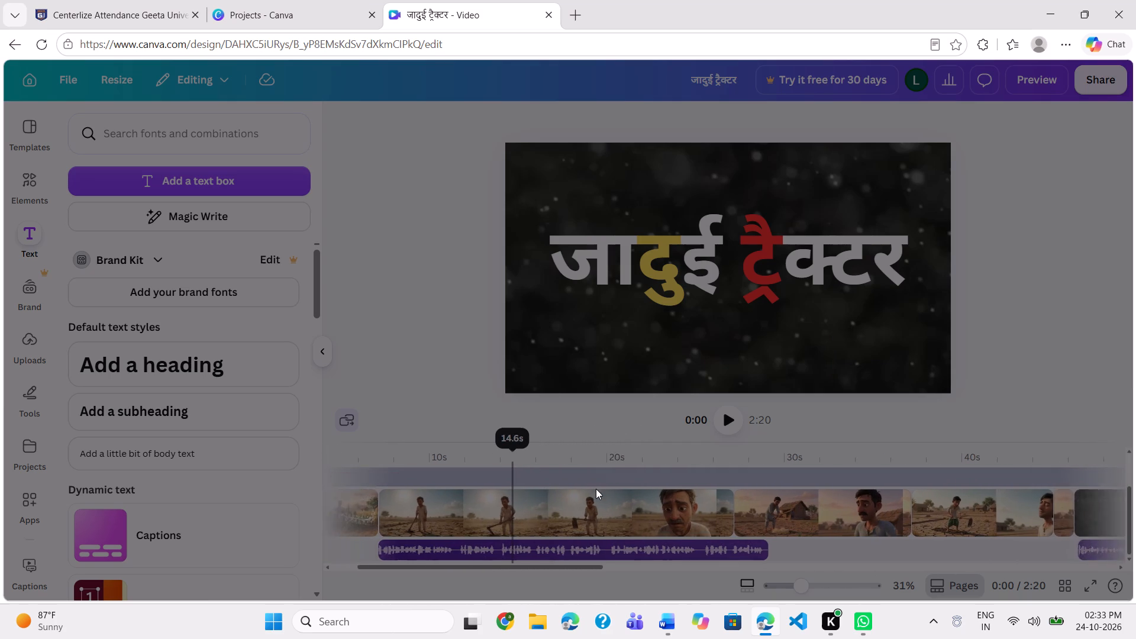
scroll(596, 489, up, 1)
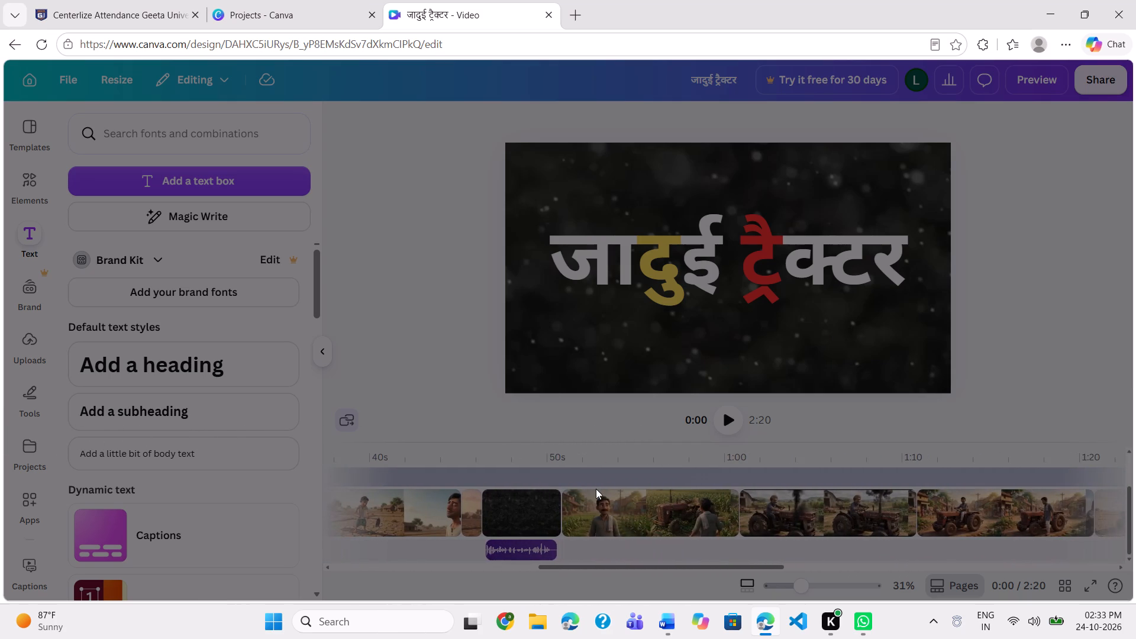
scroll(596, 489, up, 1)
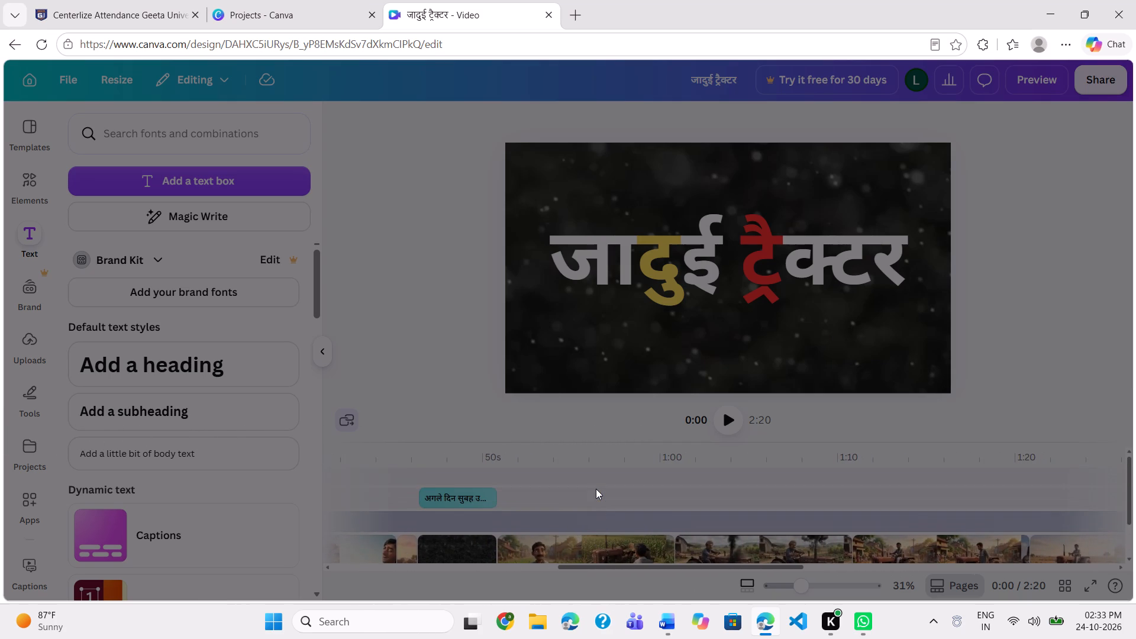
scroll(596, 489, up, 1)
scroll(596, 489, left, 1)
click(532, 501)
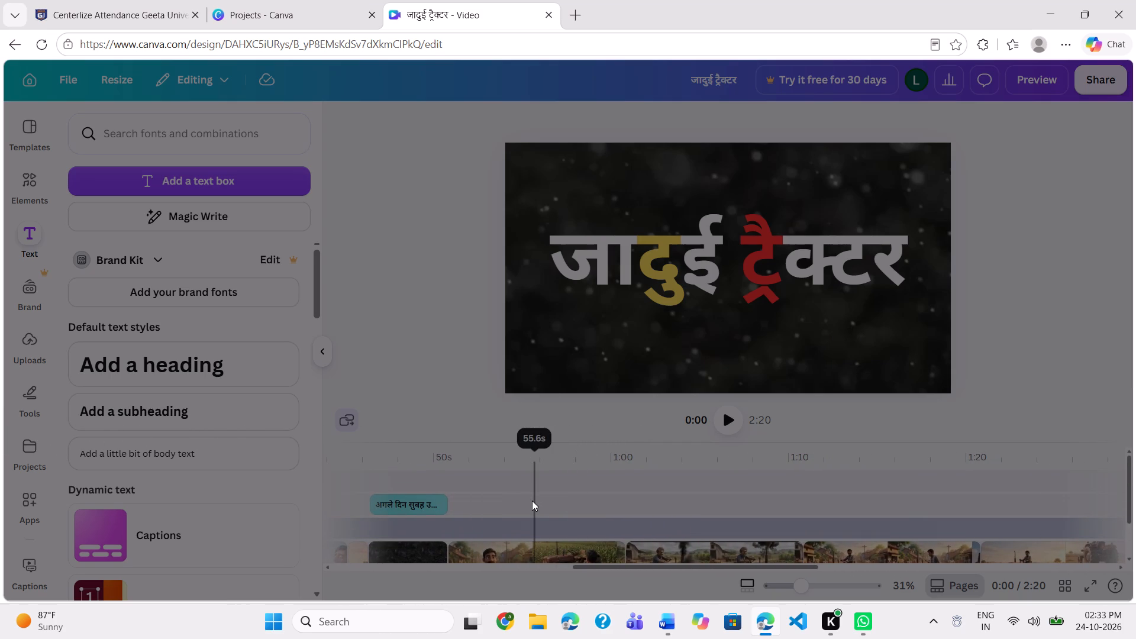
scroll(532, 501, left, 3)
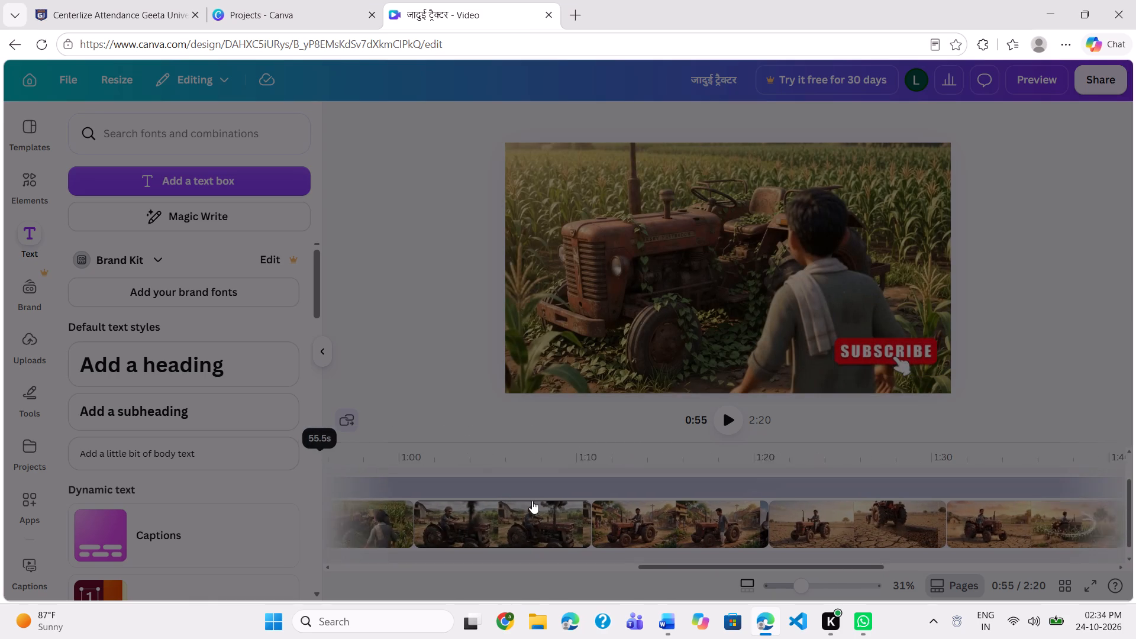
scroll(532, 501, left, 5)
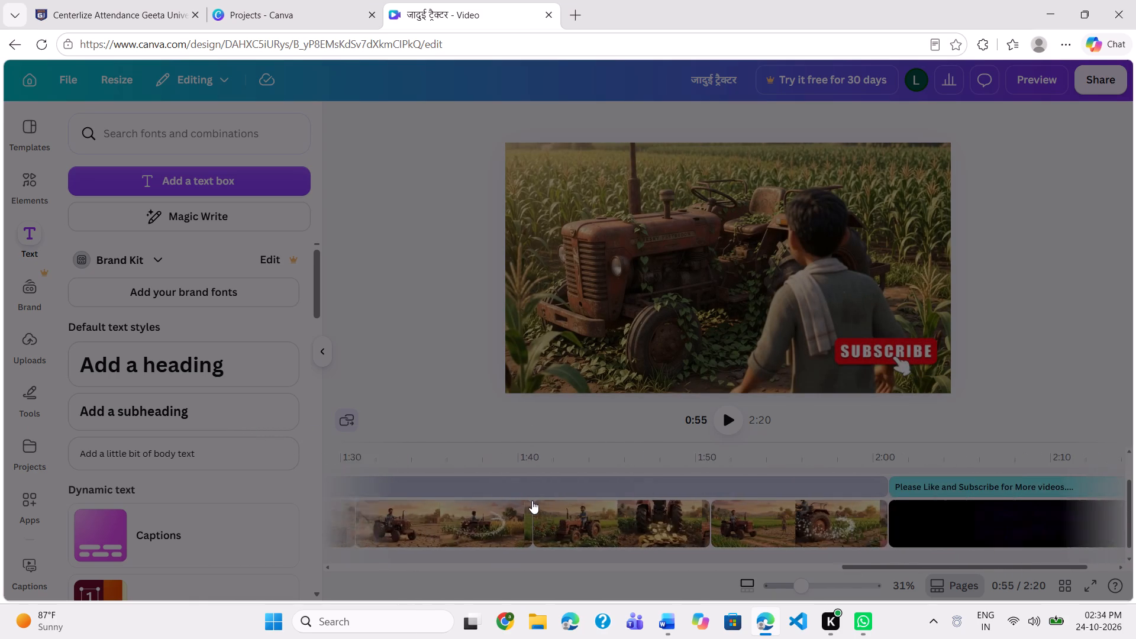
scroll(532, 501, left, 1)
scroll(532, 501, right, 16)
scroll(532, 501, up, 3)
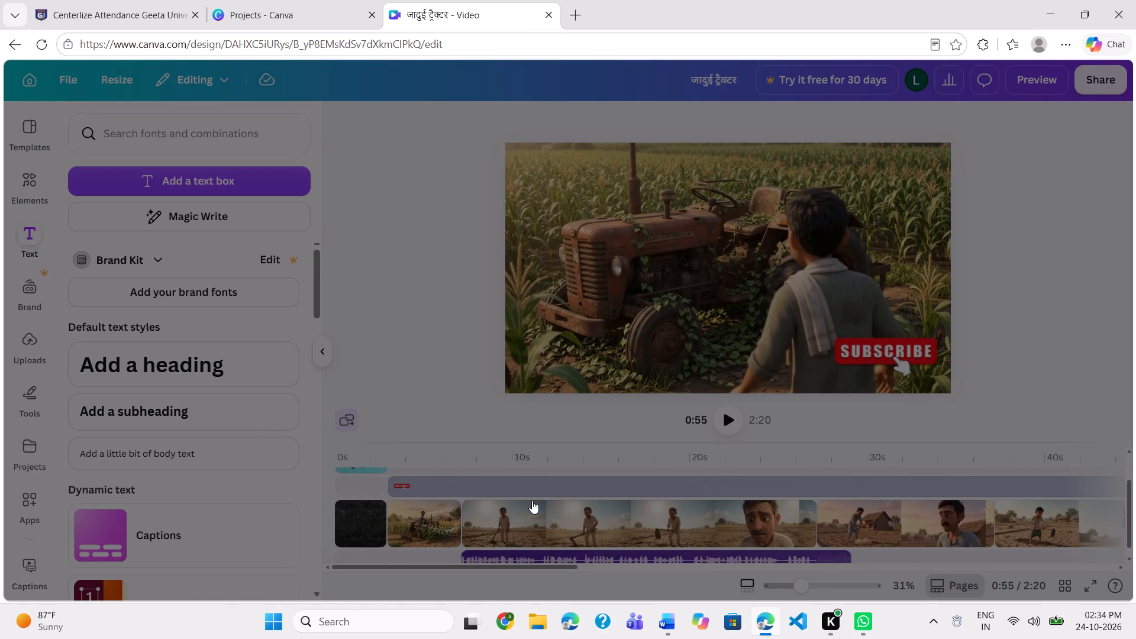
scroll(532, 501, up, 2)
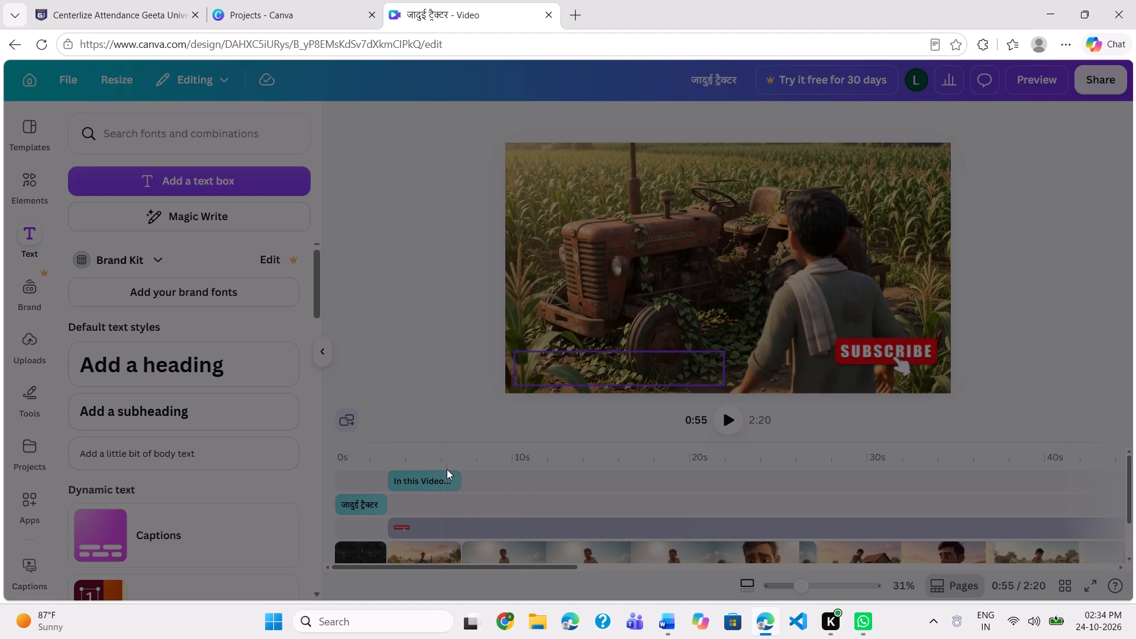
Add a heading at the playhead with the text "Tractor Papa Cartoon".
click(153, 360)
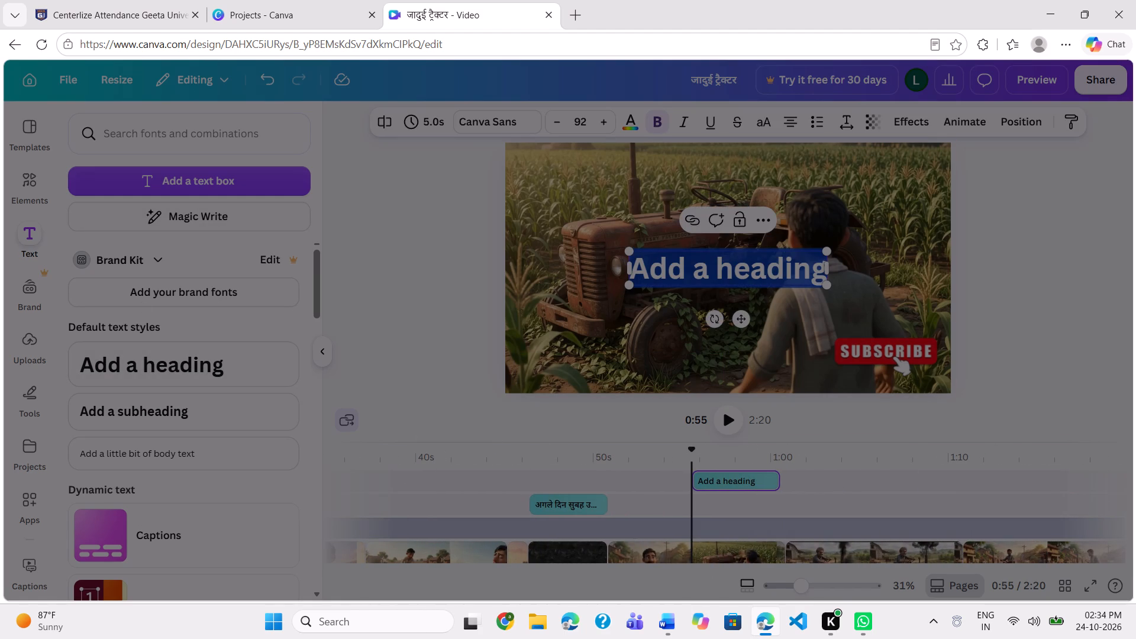
key(BackSpace)
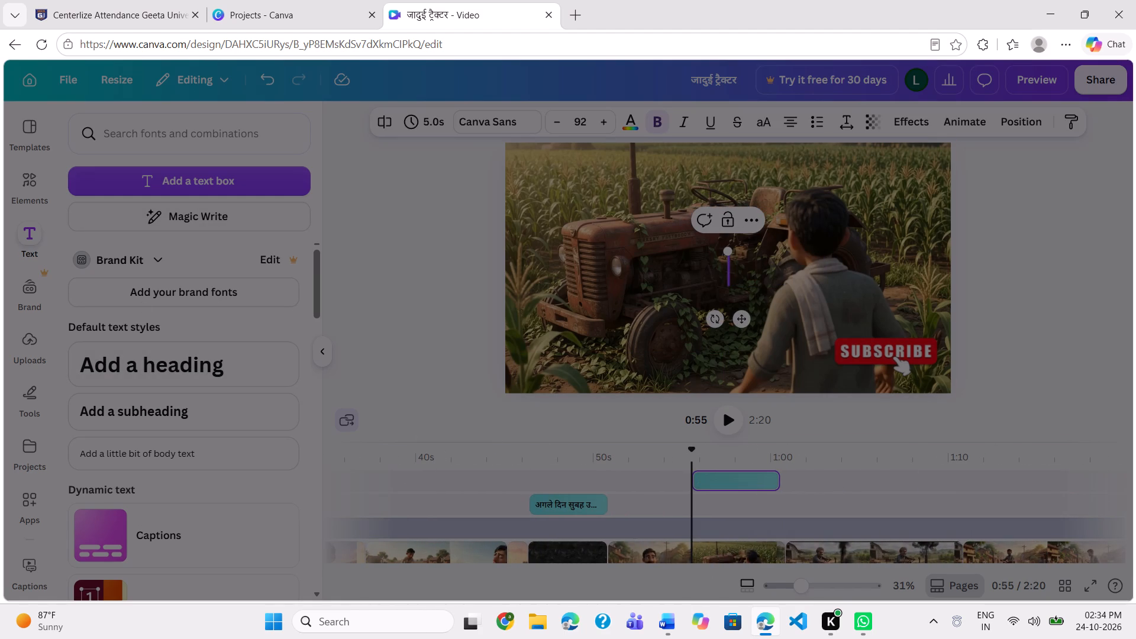
text(Trac)
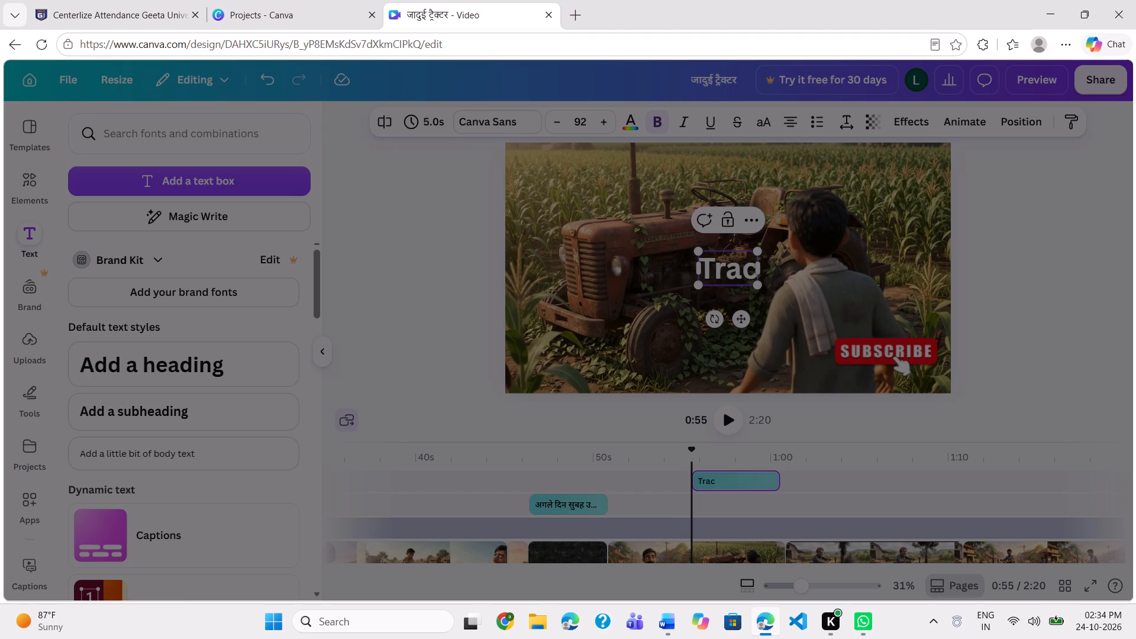
text(tor)
key(space)
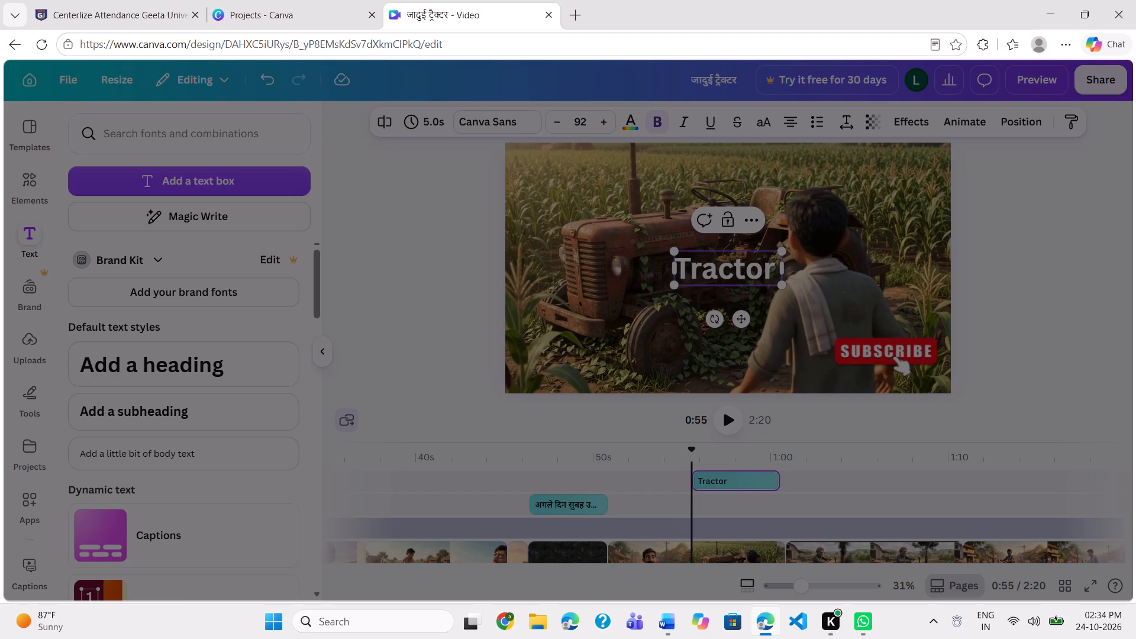
text(PAPa)
key(BackSpace)
key(BackSpace)
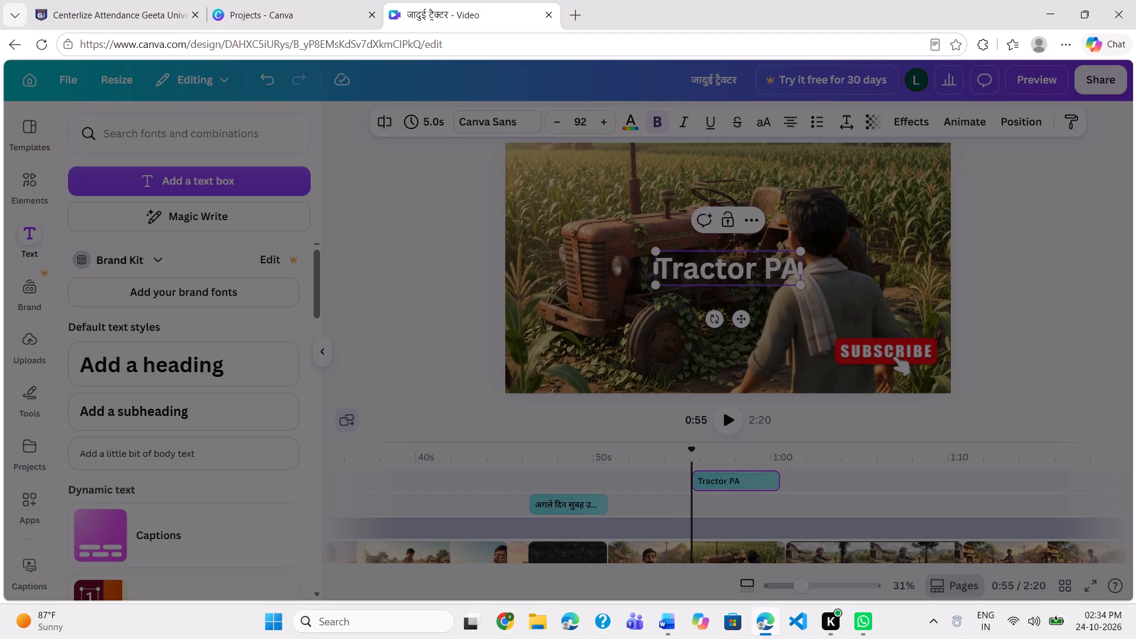
key(BackSpace)
text(apa)
key(space)
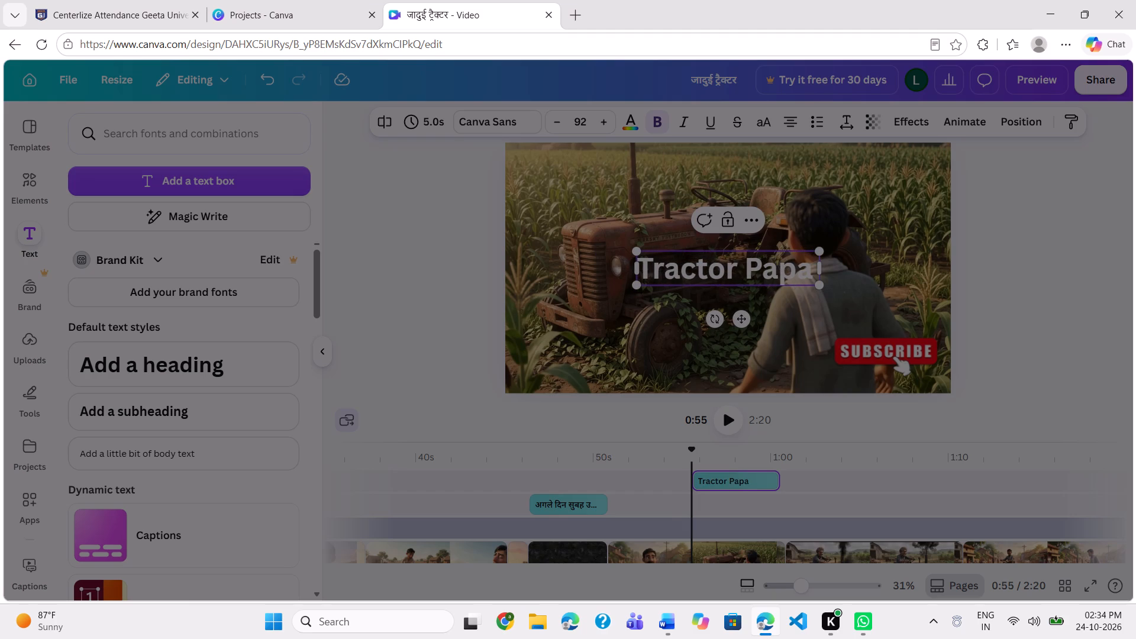
text(Cartoon)
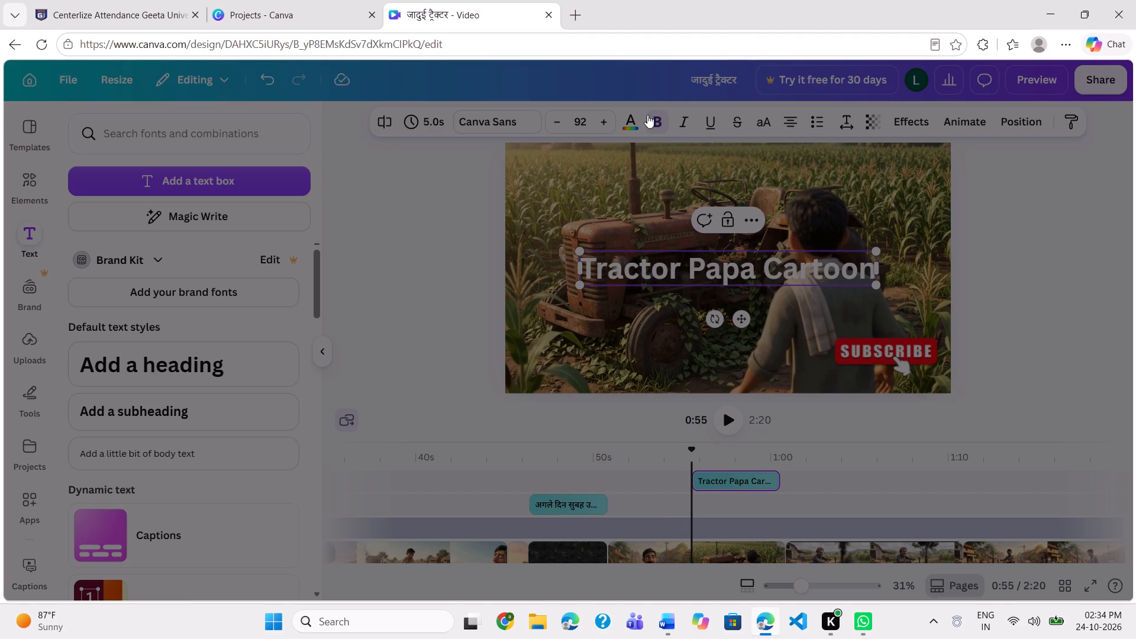
Reduce the font size of the "Tractor Papa Cartoon" heading to 51.
click(556, 117)
click(556, 117)
click(556, 117)
triple_click(556, 117)
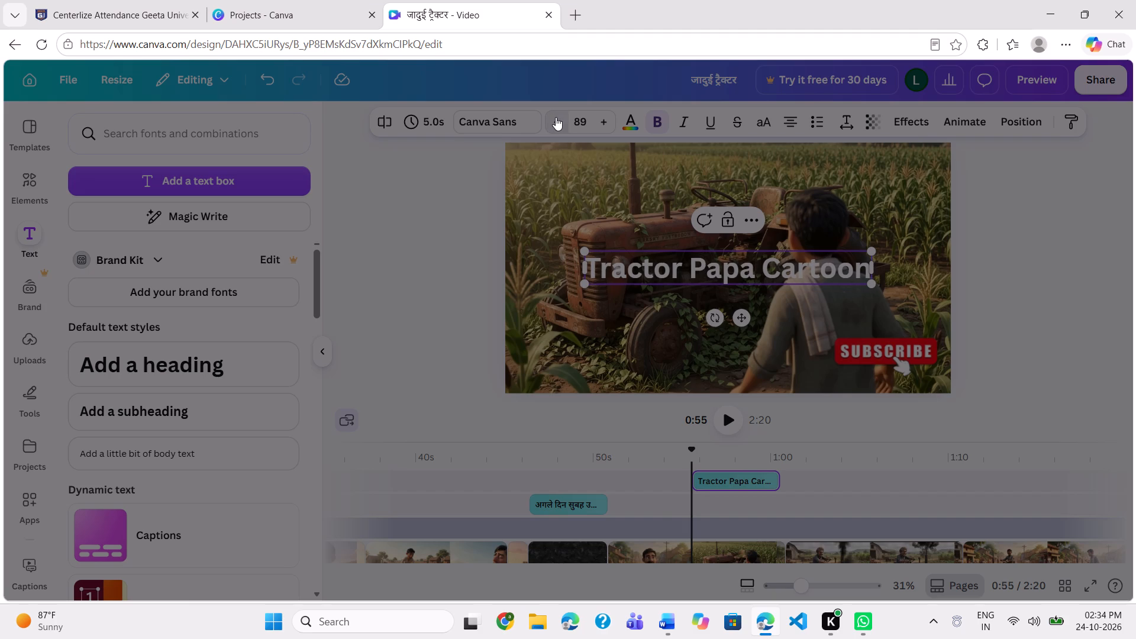
triple_click(556, 117)
triple_click(556, 117)
triple_click(556, 117)
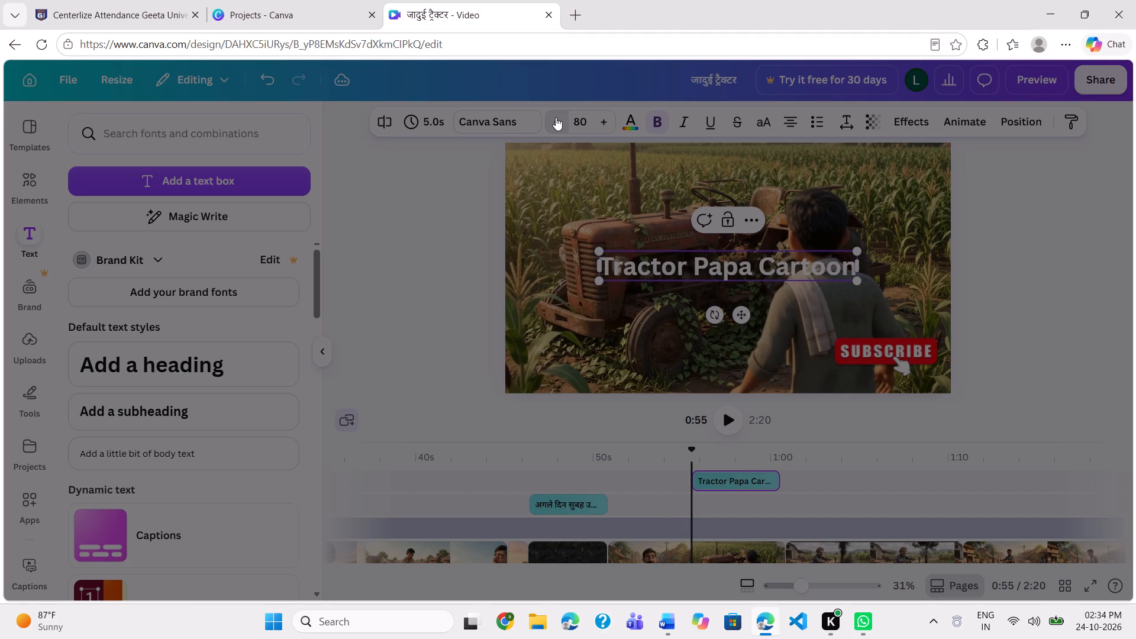
triple_click(556, 117)
triple_click(556, 117)
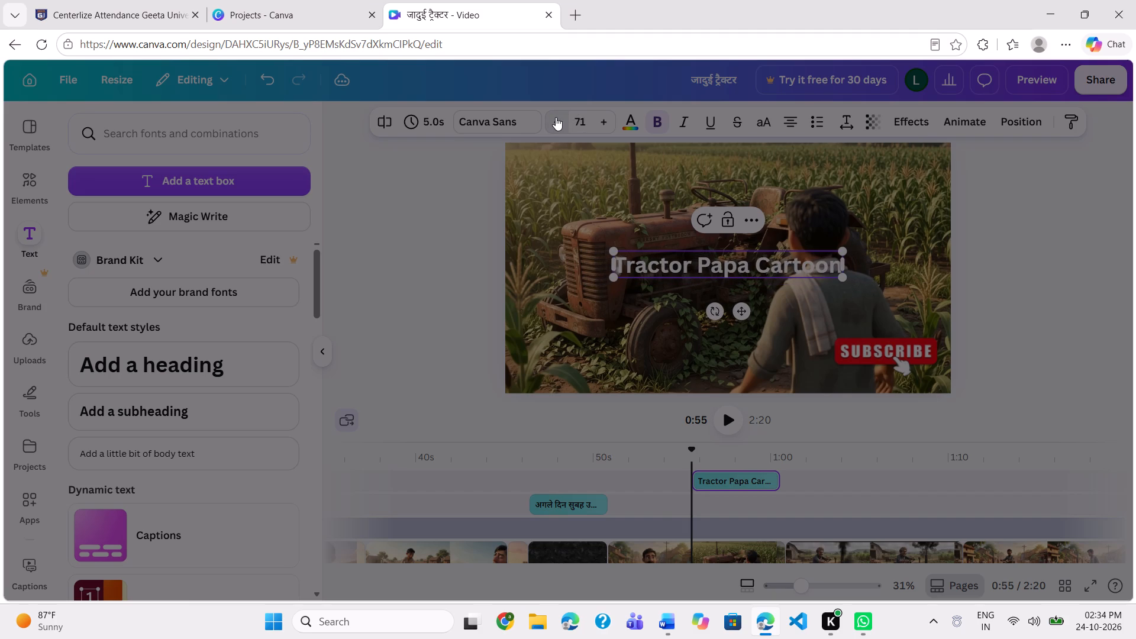
click(556, 117)
triple_click(556, 117)
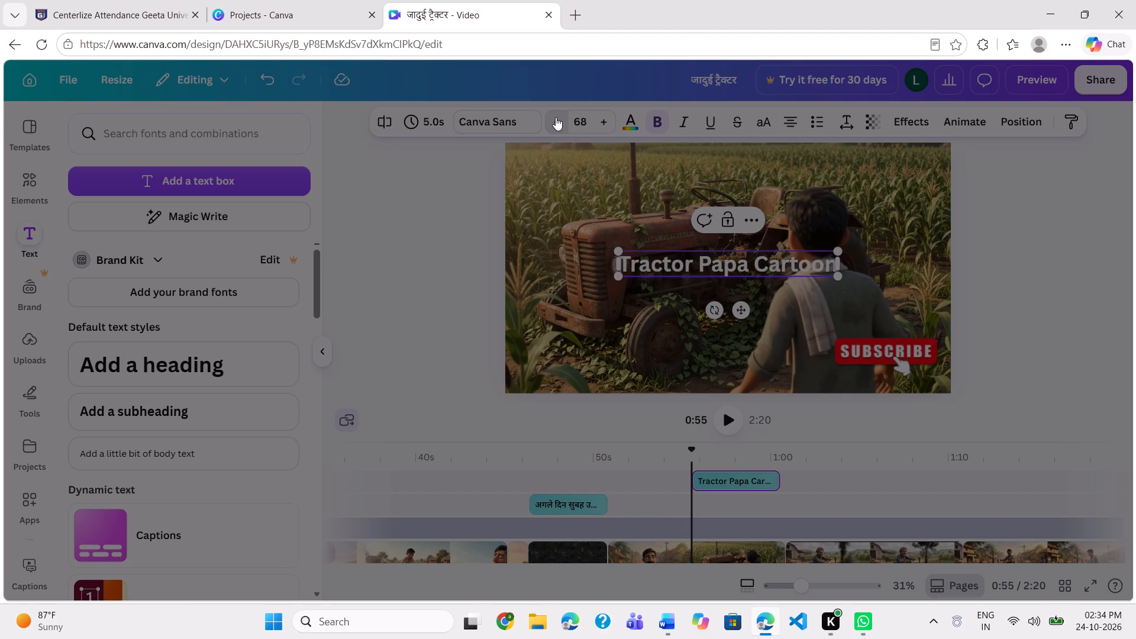
triple_click(556, 117)
triple_click(556, 117)
triple_click(556, 117)
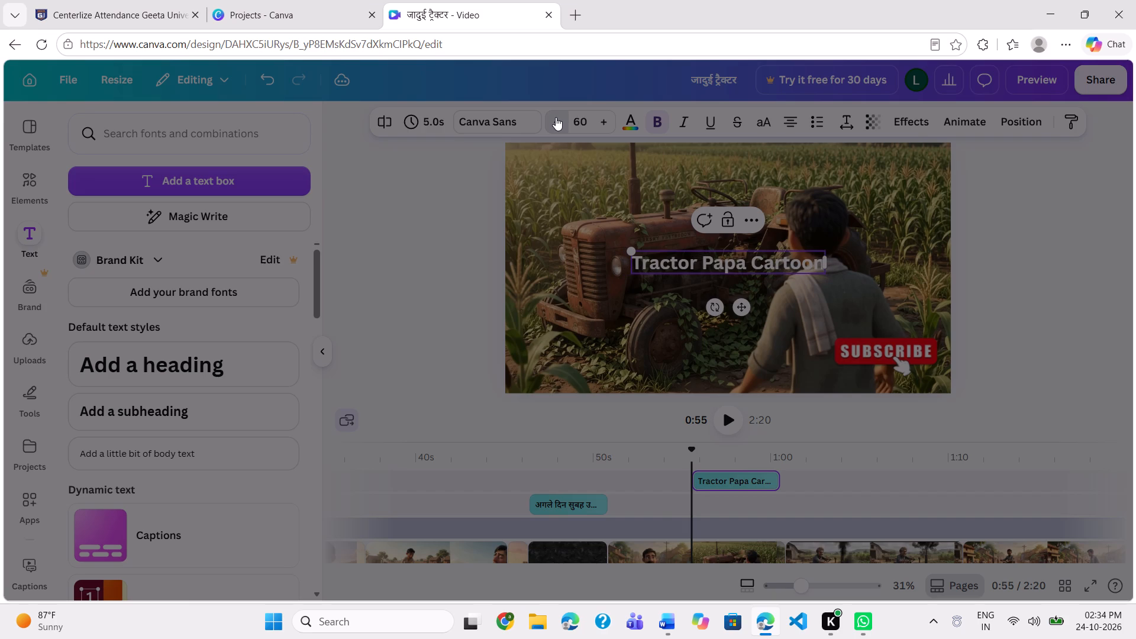
triple_click(556, 117)
triple_click(556, 117)
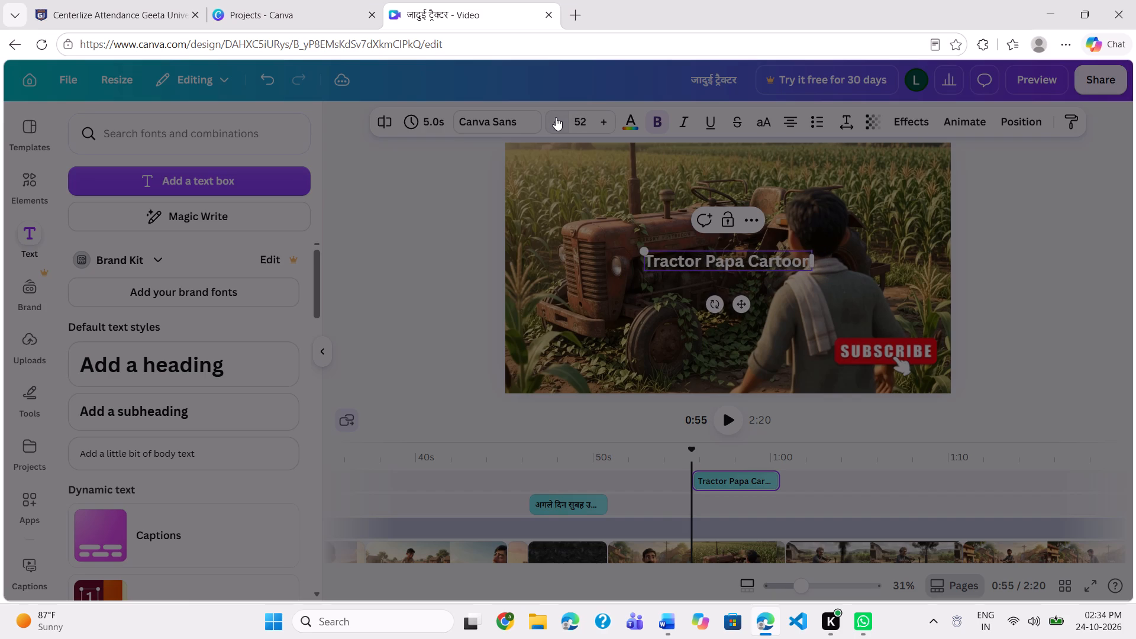
click(556, 117)
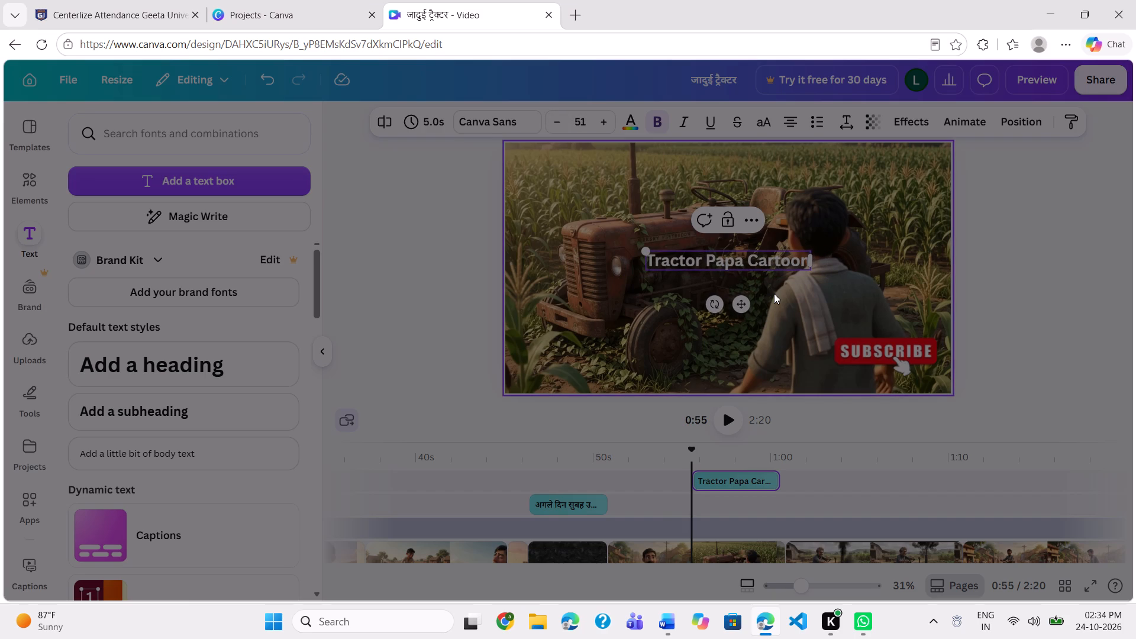
click(774, 293)
Move the "Tractor Papa Cartoon" heading into the upper-right corner of the video frame.
drag(769, 263, 816, 214)
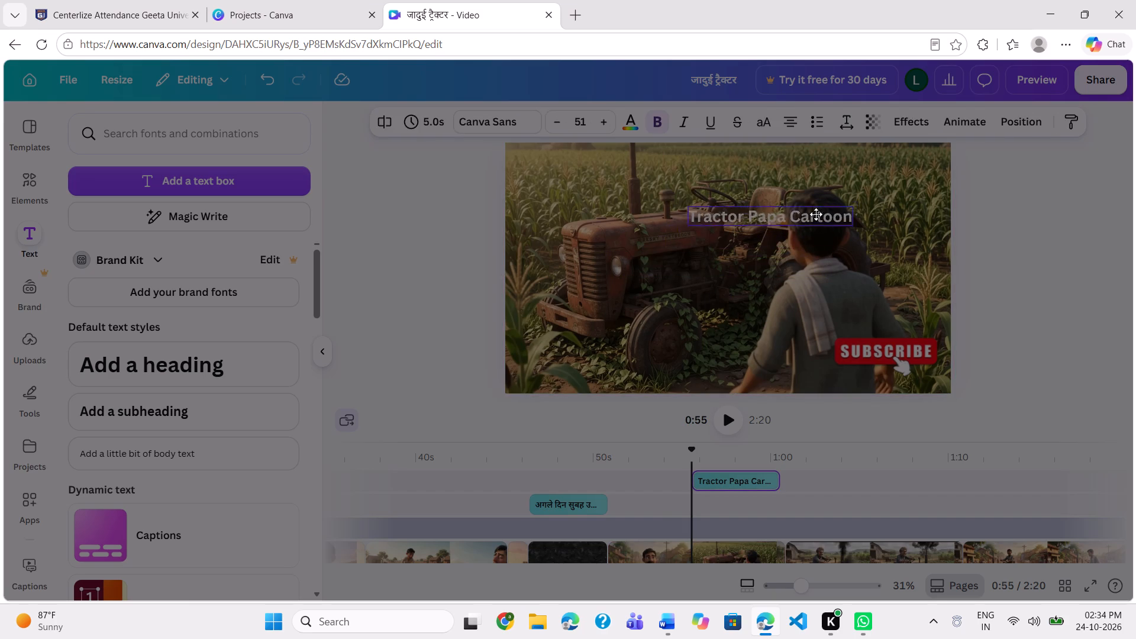
drag(816, 214, 892, 158)
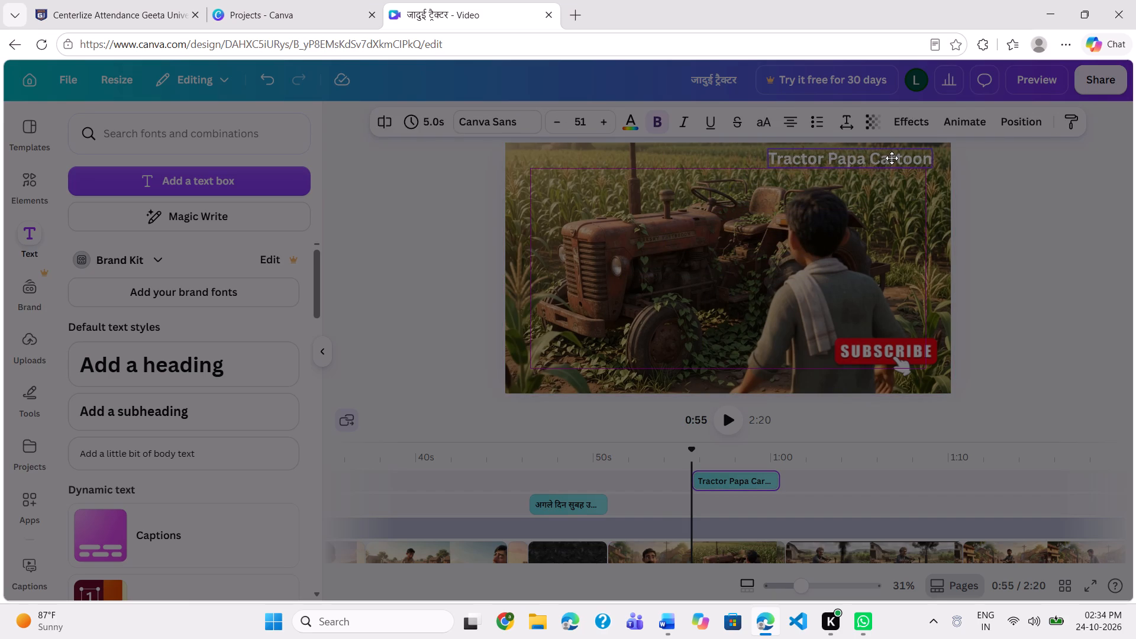
drag(892, 158, 903, 157)
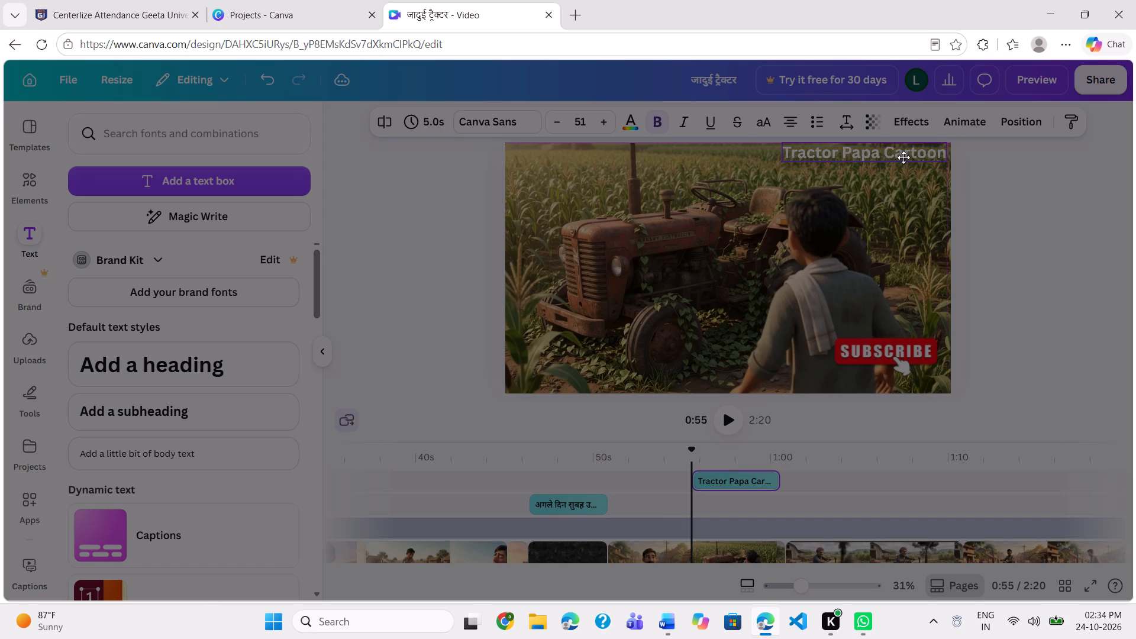
drag(903, 157, 903, 157)
click(997, 199)
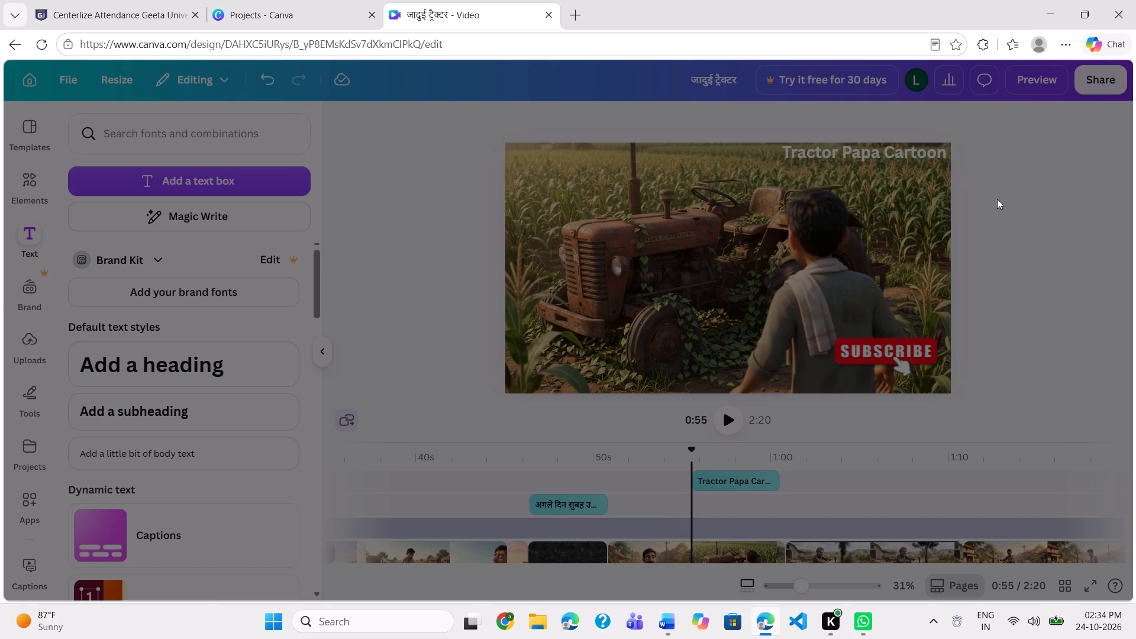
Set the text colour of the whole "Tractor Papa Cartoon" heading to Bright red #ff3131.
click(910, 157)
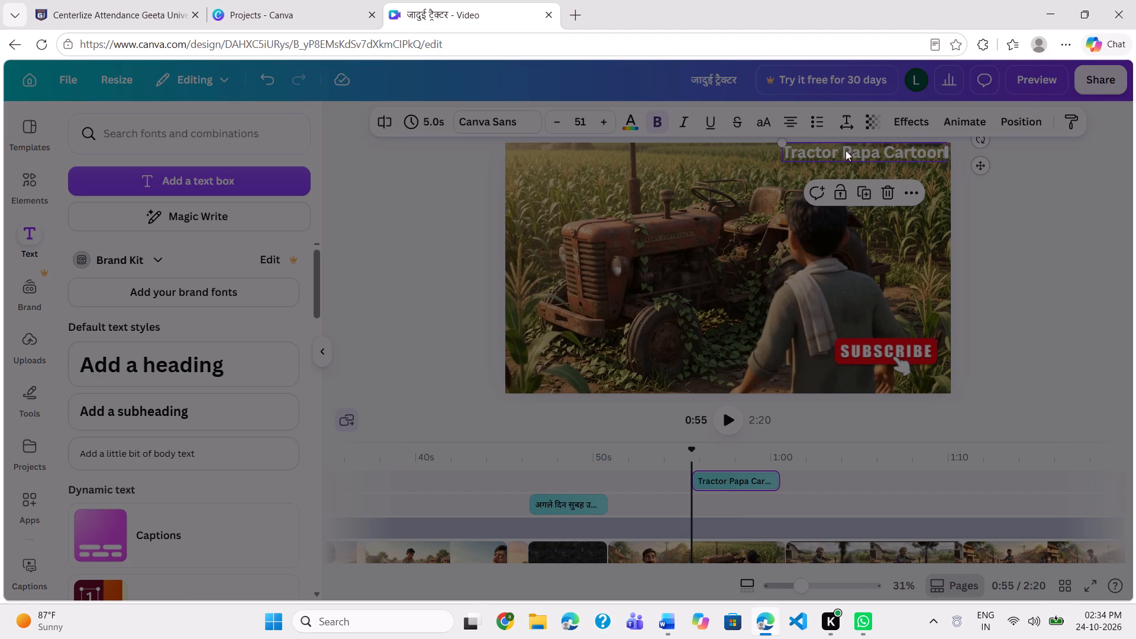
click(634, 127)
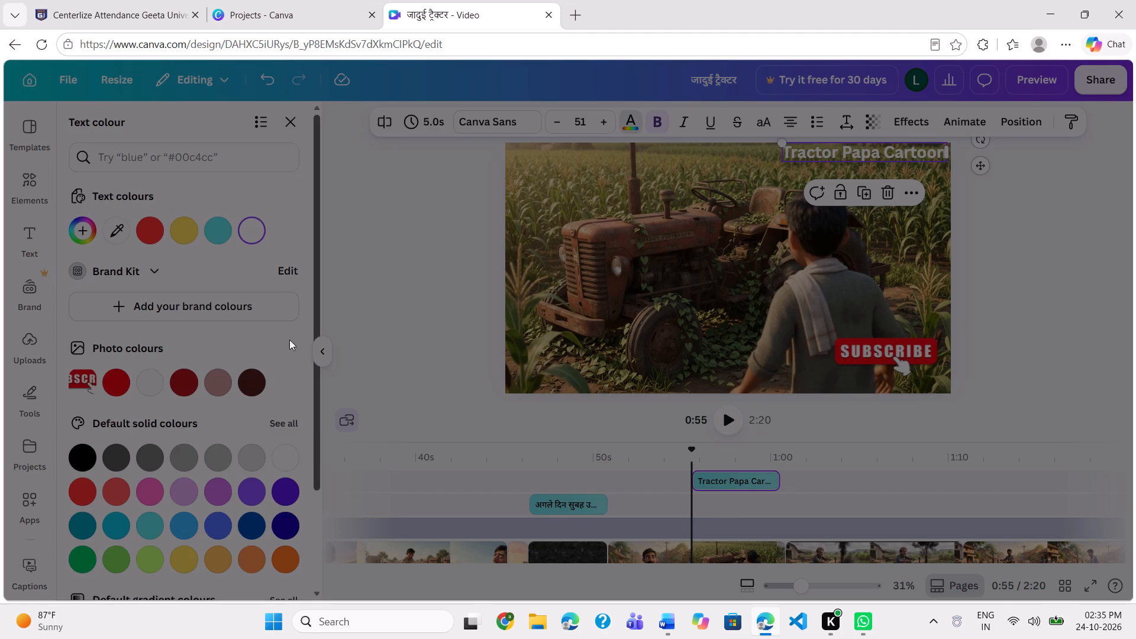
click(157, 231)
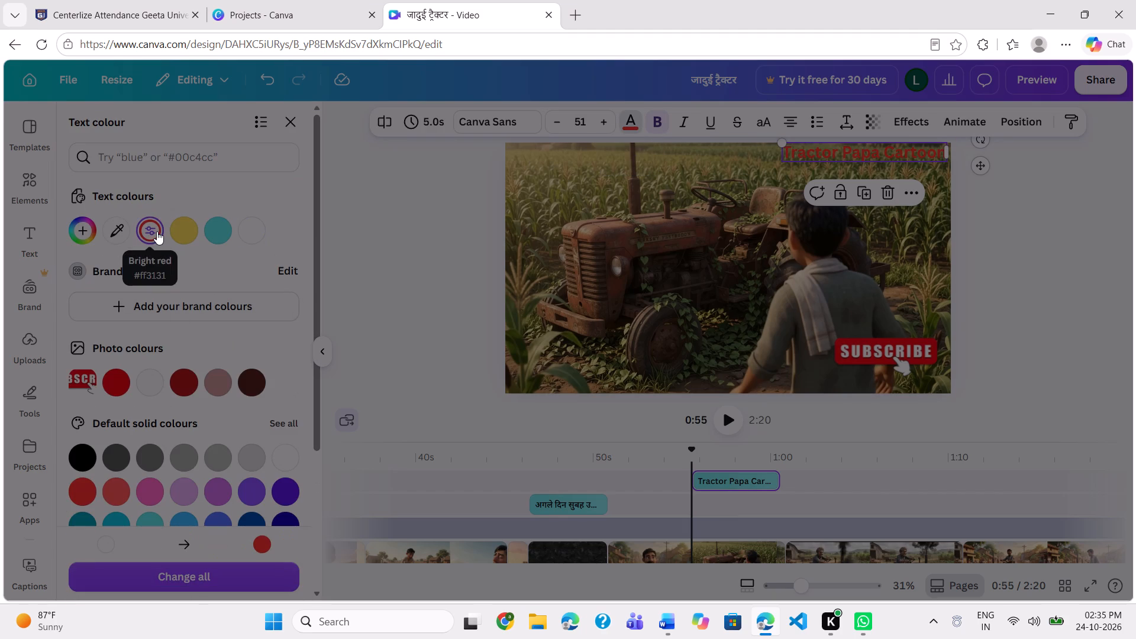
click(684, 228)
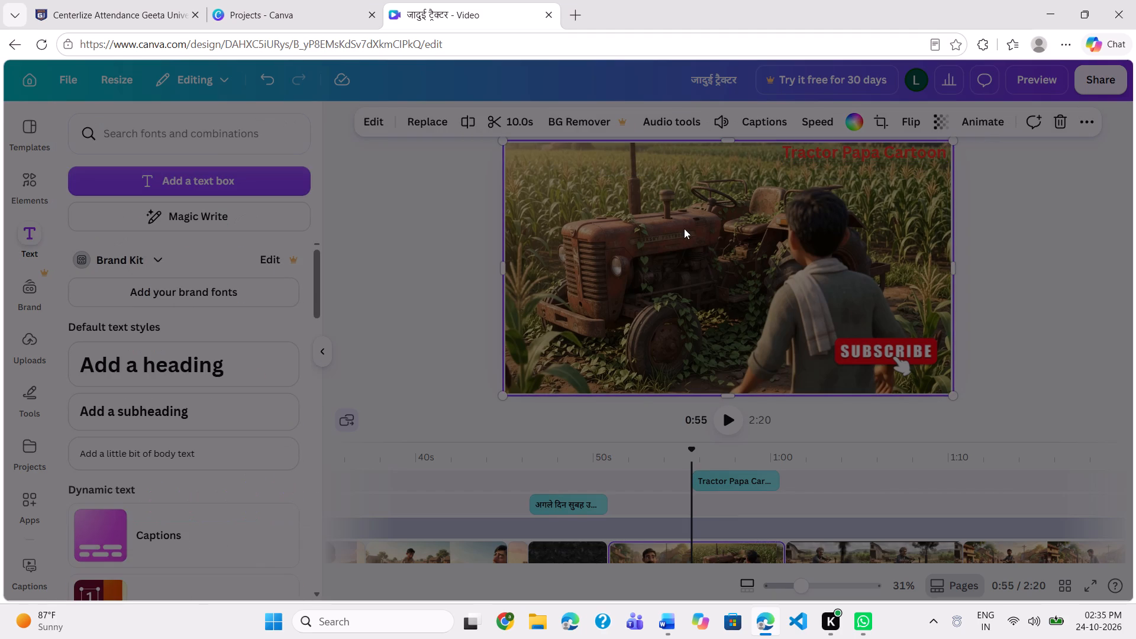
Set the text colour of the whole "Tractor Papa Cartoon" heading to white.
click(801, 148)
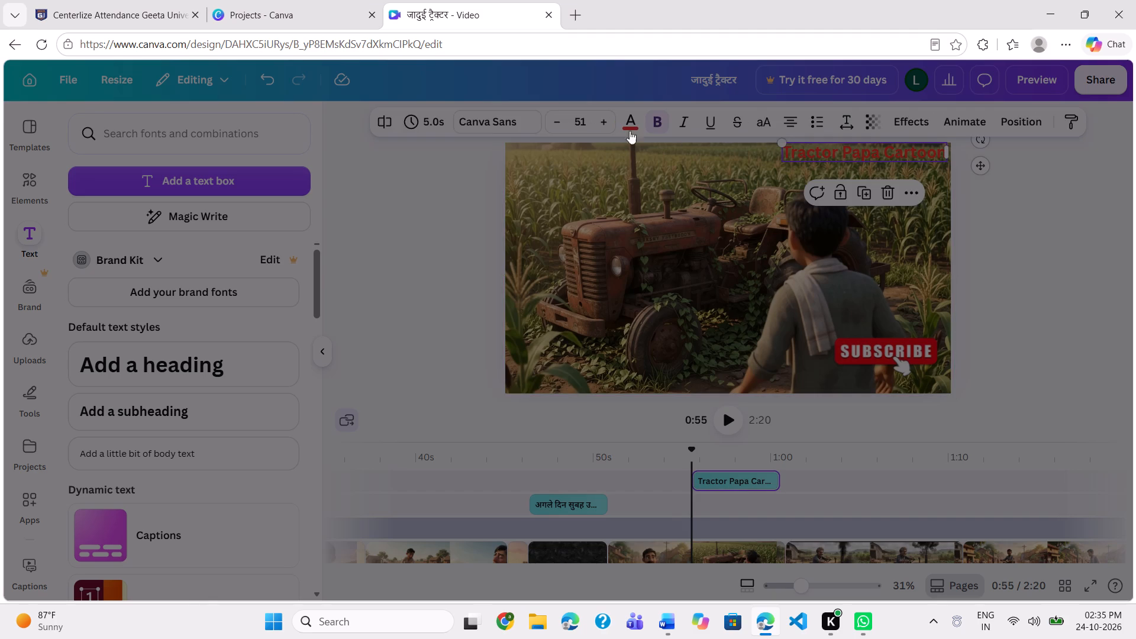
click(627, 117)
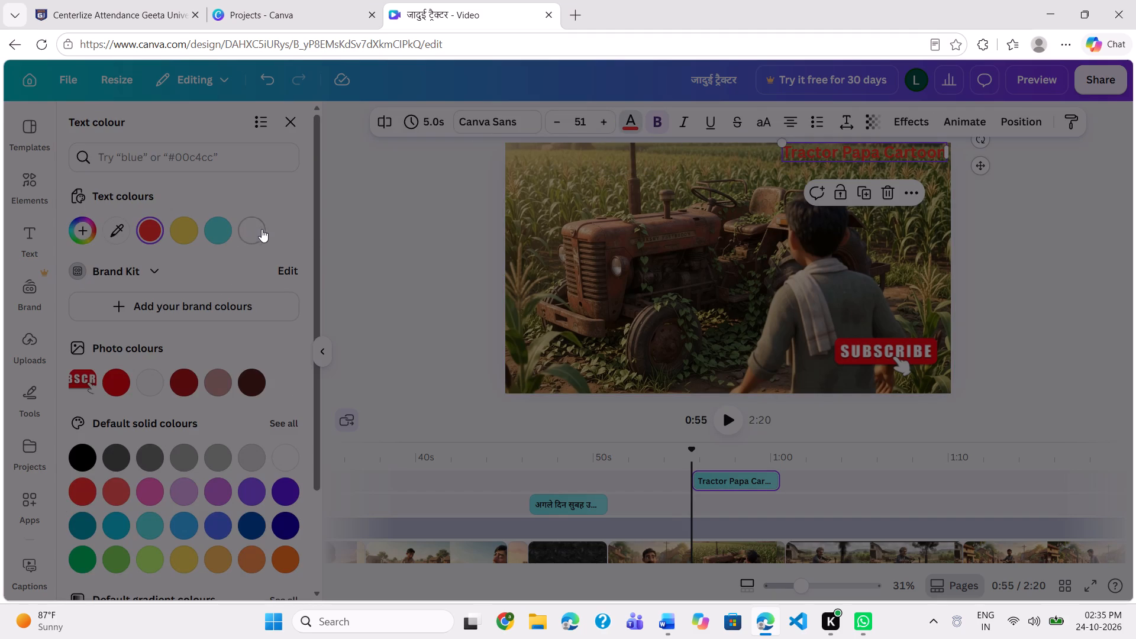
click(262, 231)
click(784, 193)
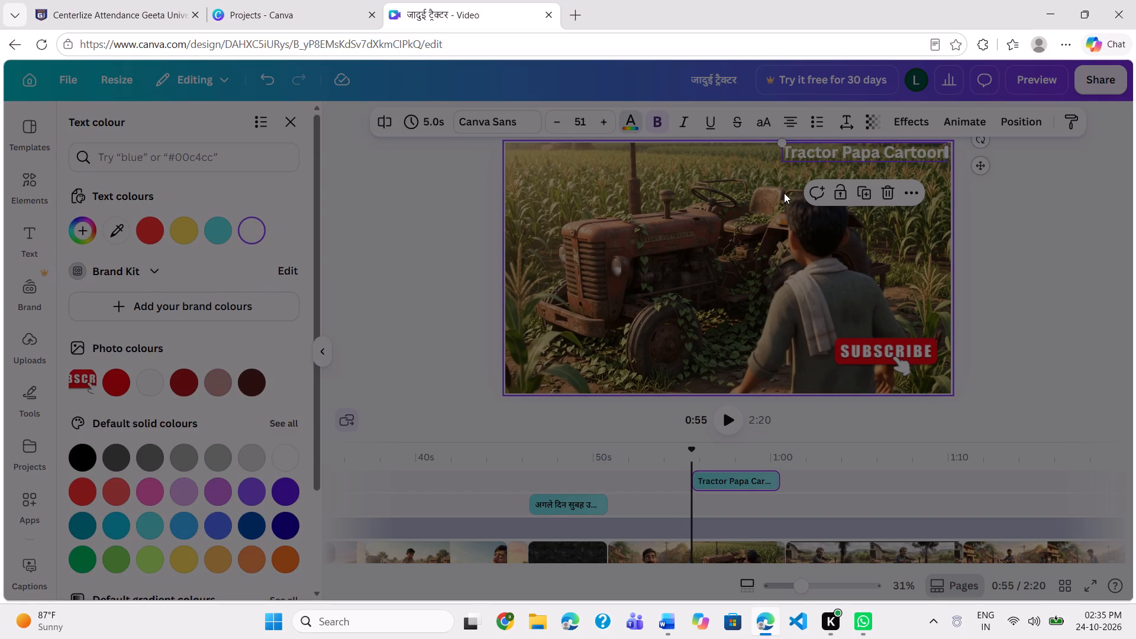
Colour only the word "Tractor" in the heading light green from the default solid colours.
click(783, 154)
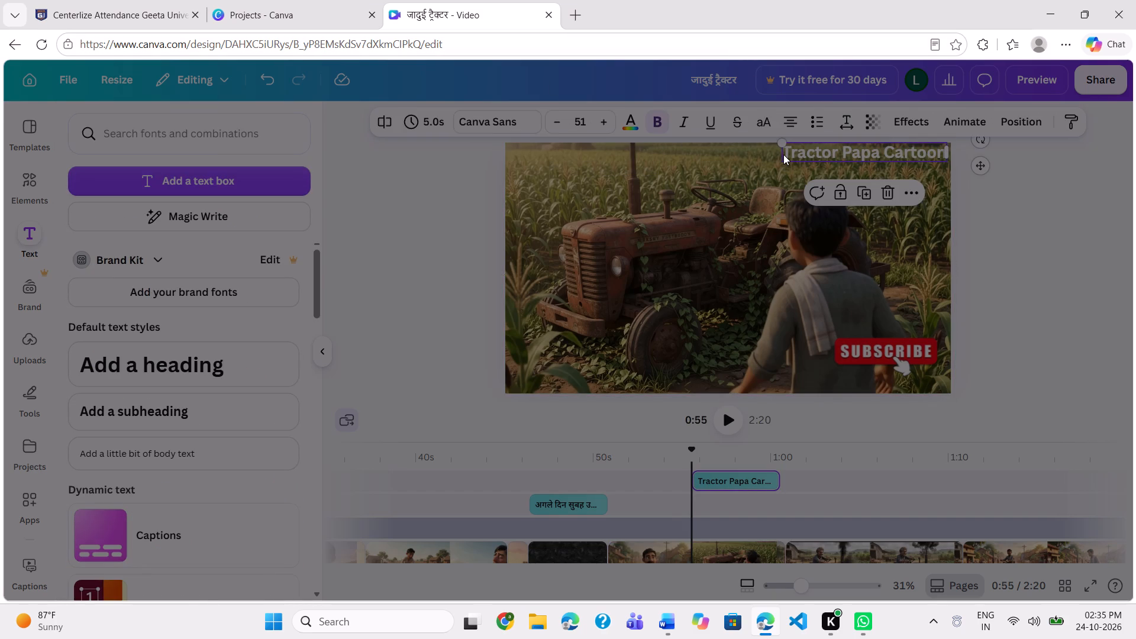
click(783, 154)
drag(783, 154, 834, 153)
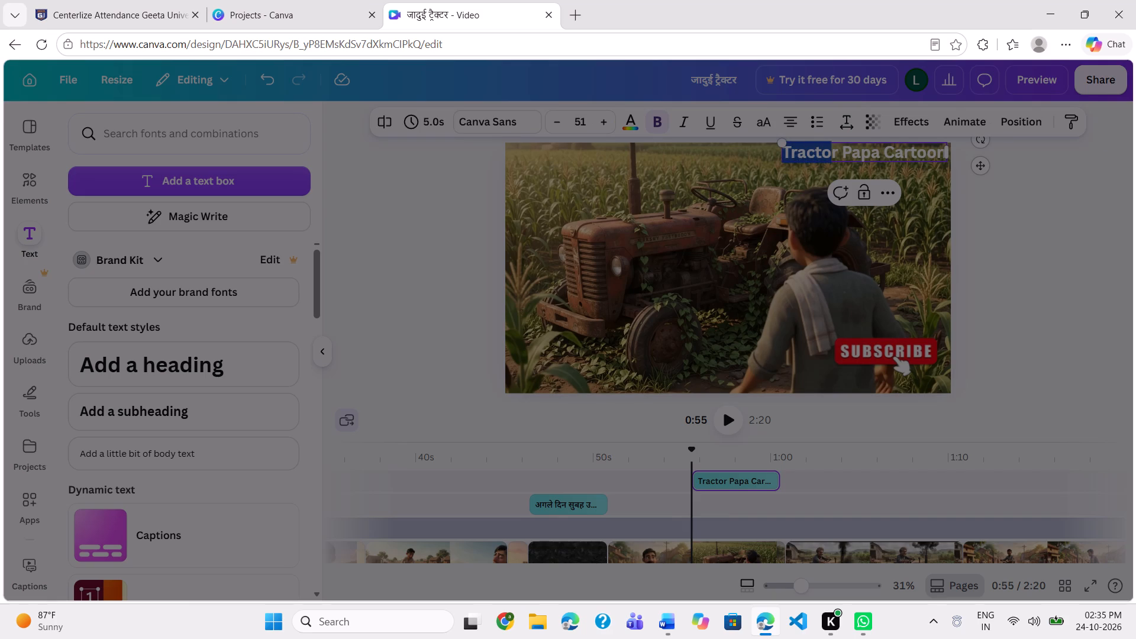
drag(834, 153, 840, 156)
drag(840, 156, 837, 157)
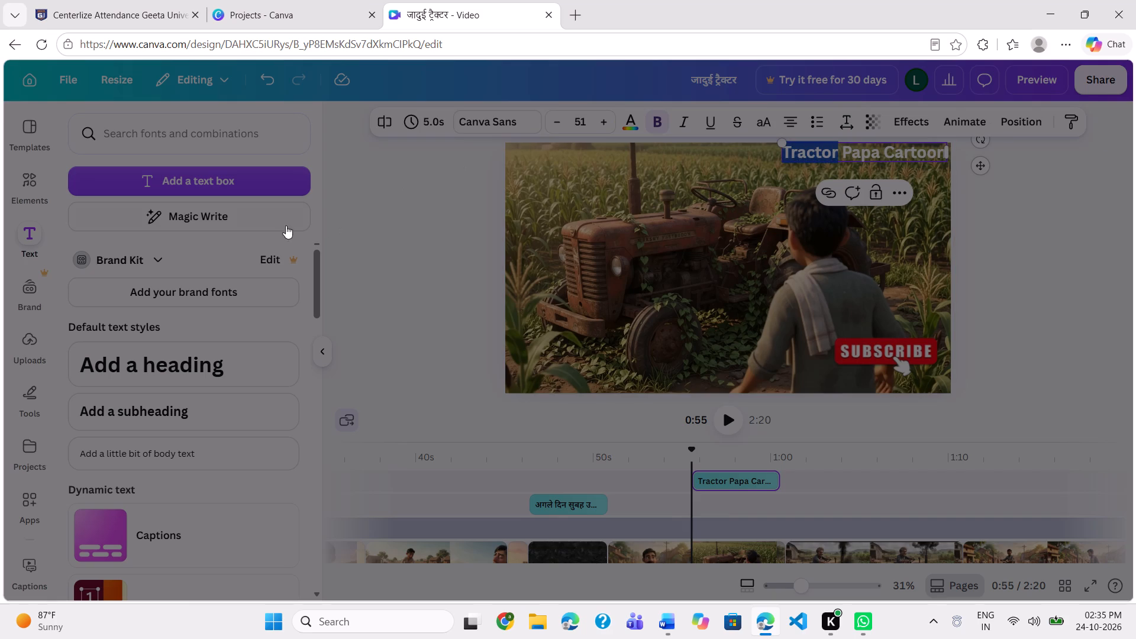
click(632, 126)
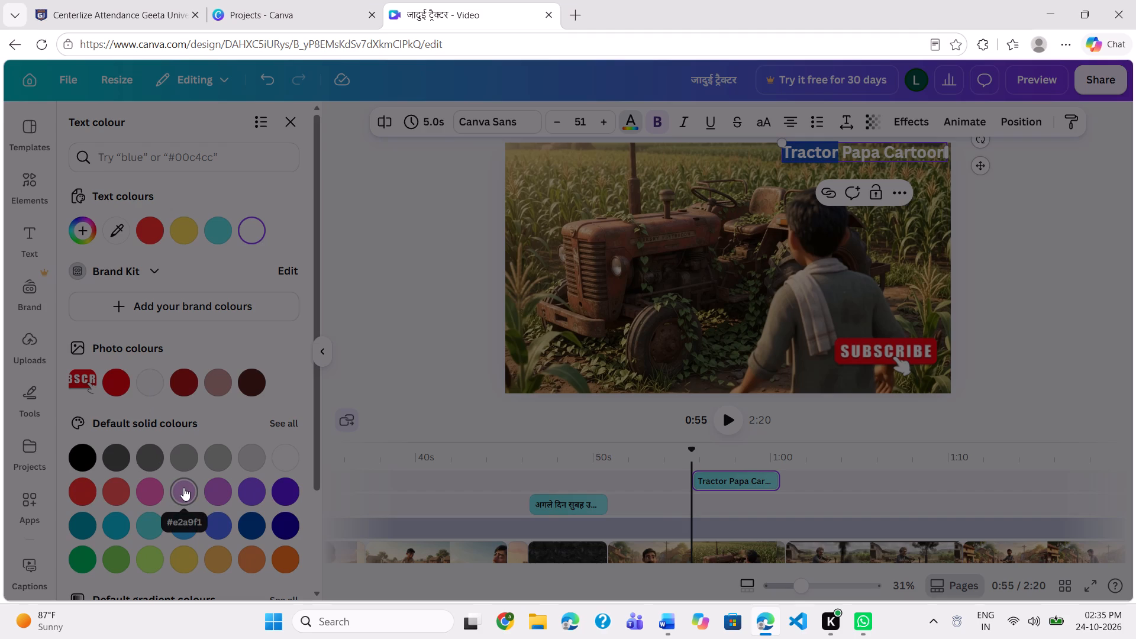
scroll(183, 488, down, 1)
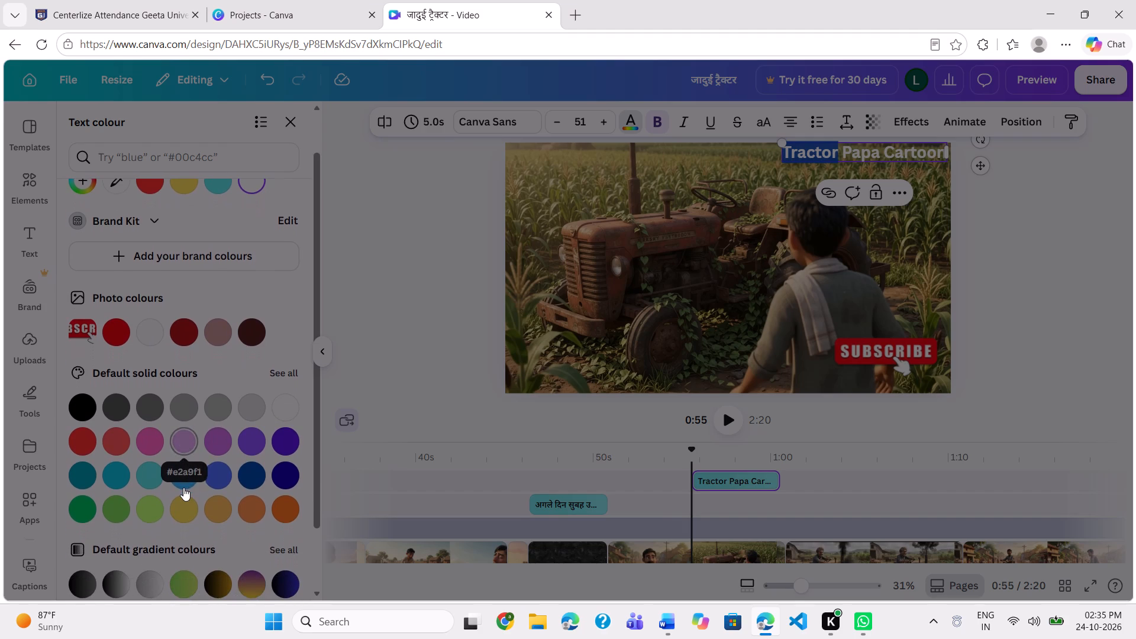
click(147, 506)
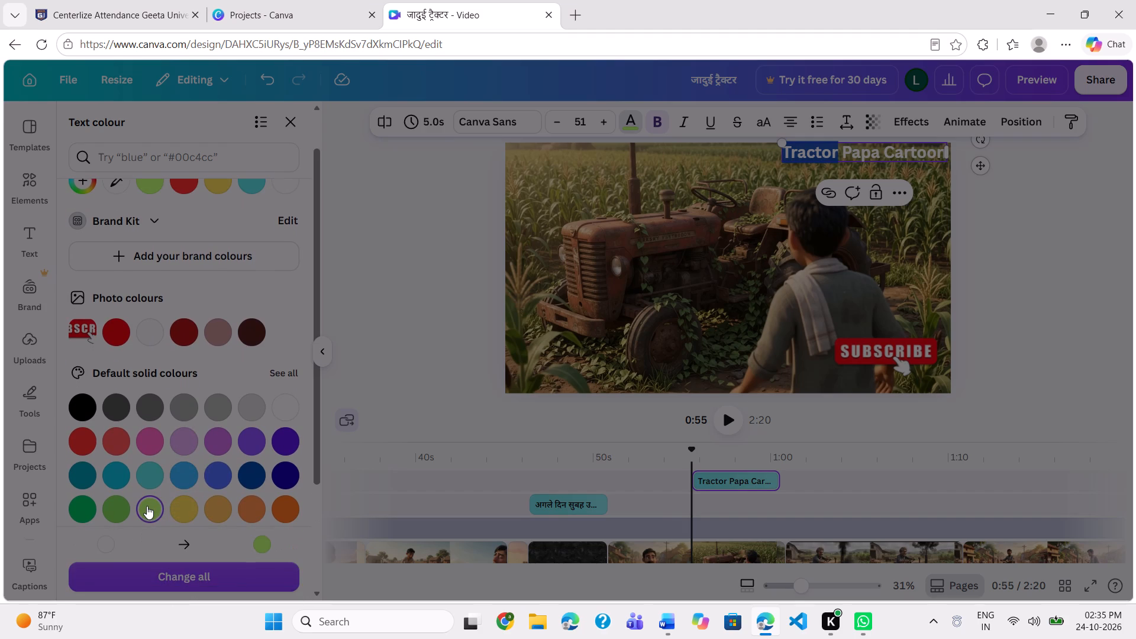
click(695, 248)
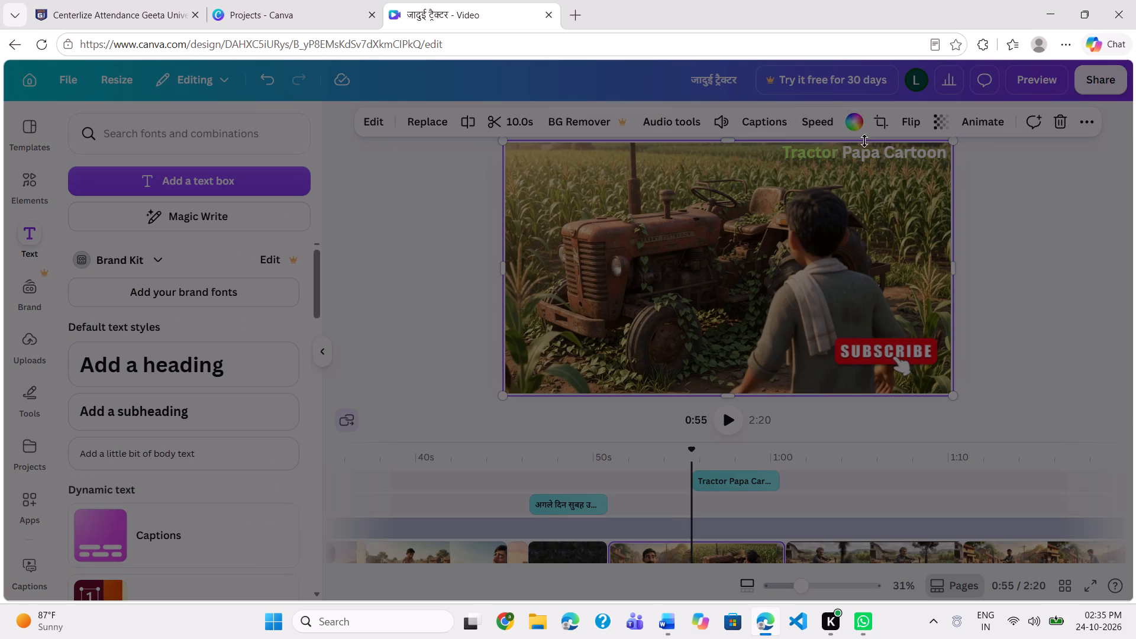
Colour only the letter "r" in the heading's word "Cartoon" bright red.
click(880, 153)
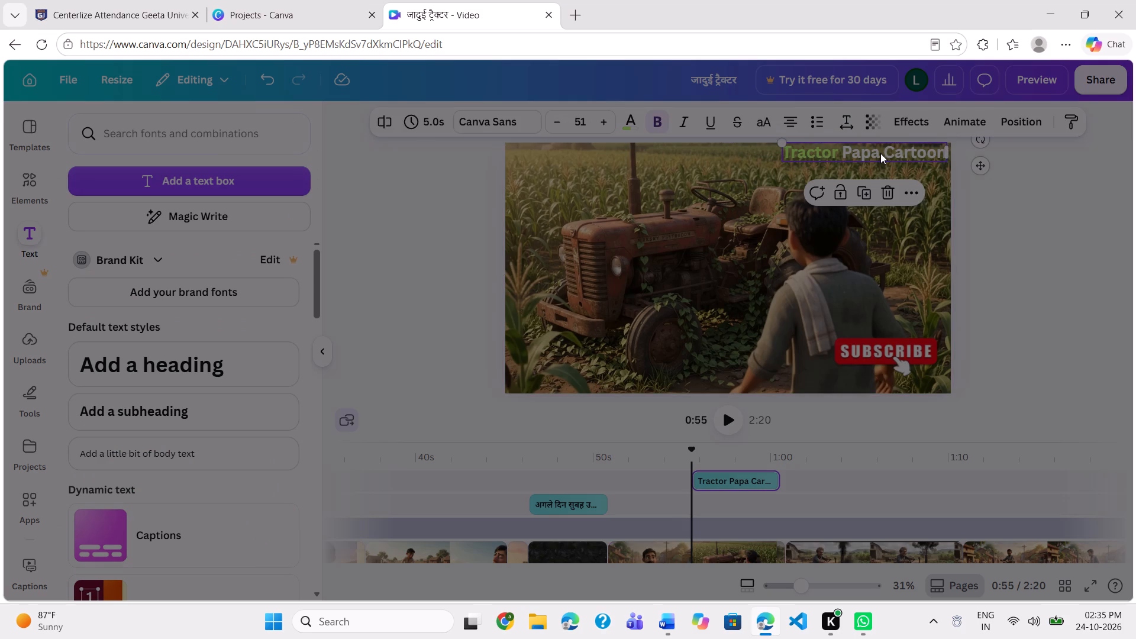
click(883, 149)
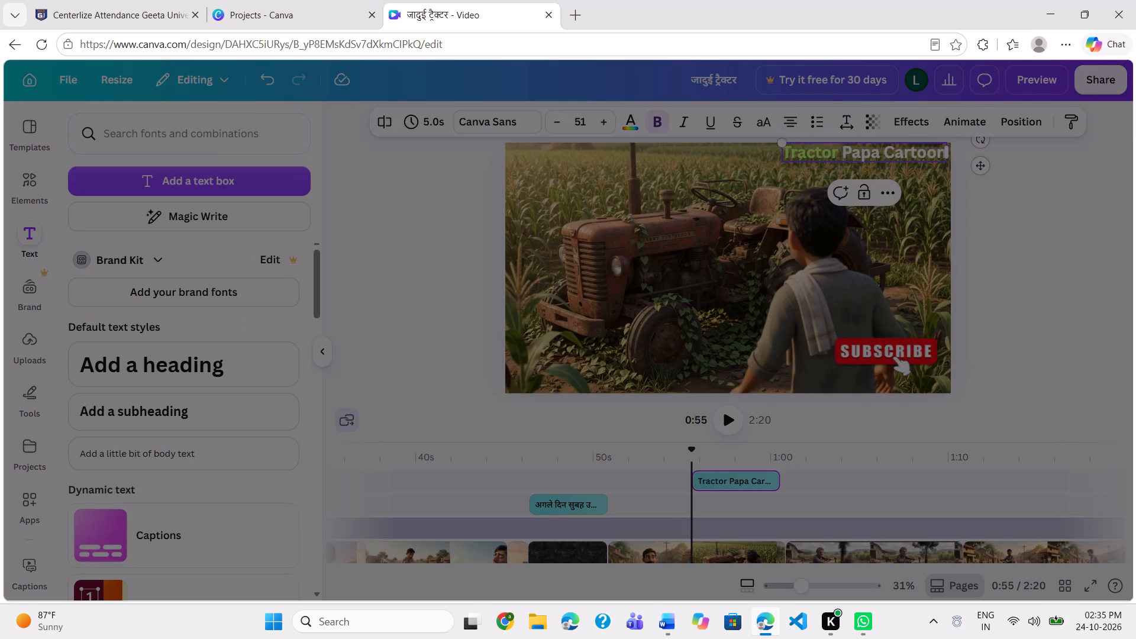
drag(904, 153, 911, 152)
drag(911, 152, 913, 152)
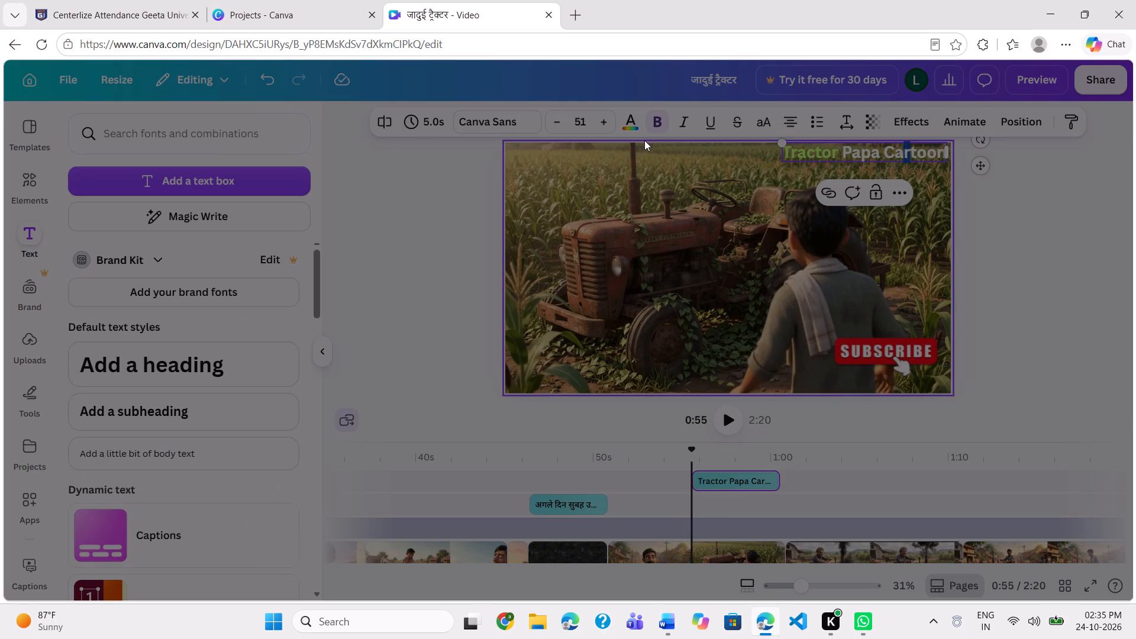
click(635, 127)
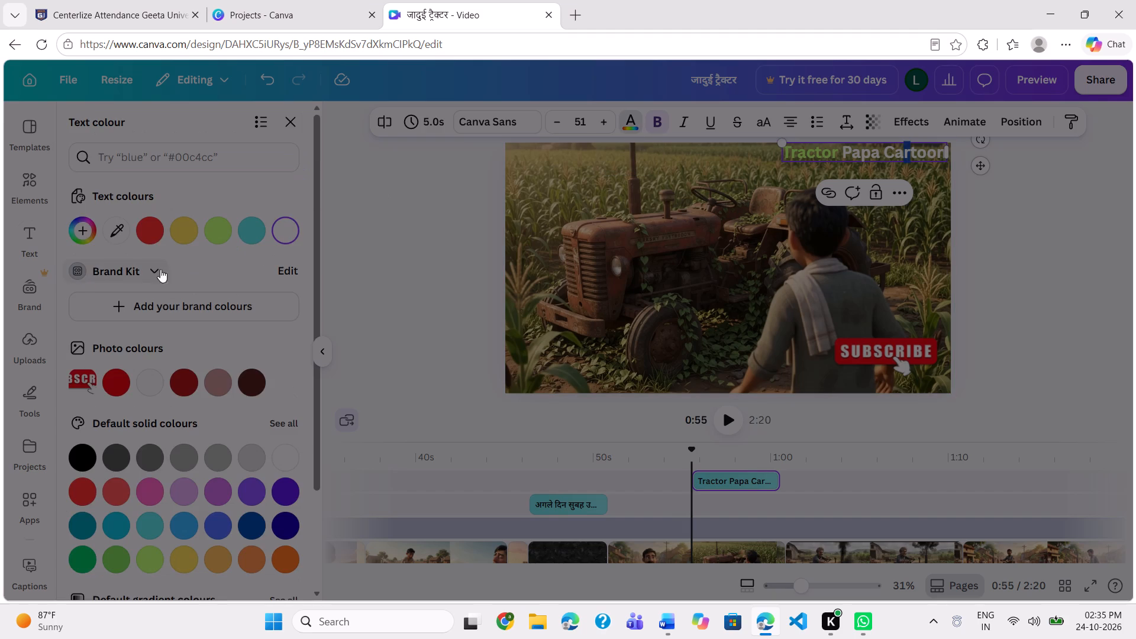
click(156, 233)
click(685, 213)
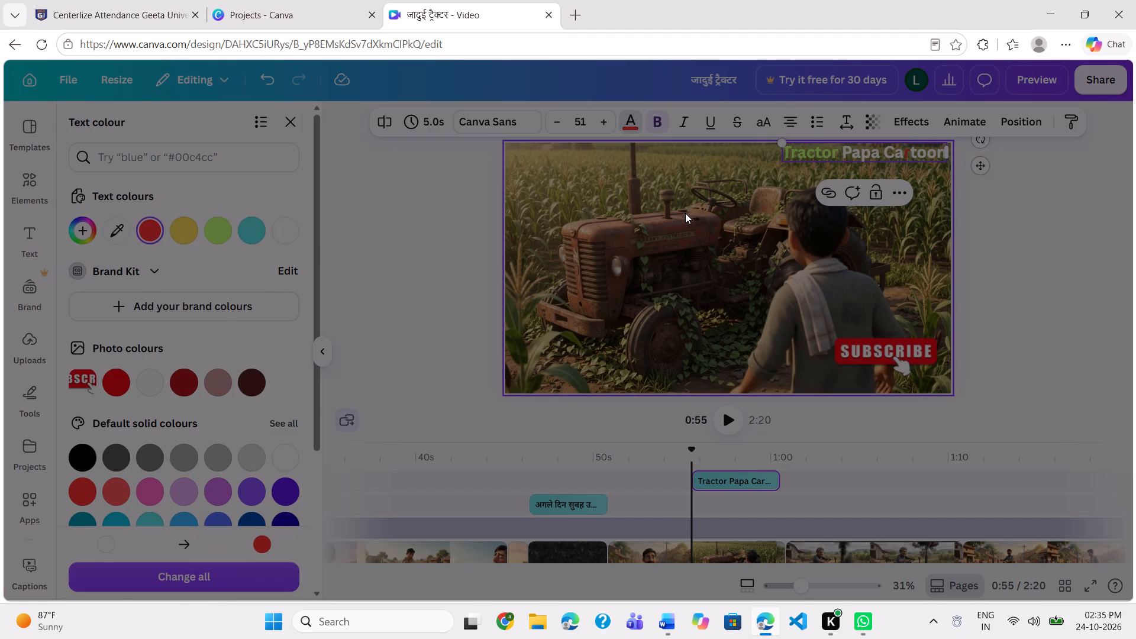
Colour only the letter "P" of the heading's word "Papa" yellow from the default solid colours.
click(843, 150)
click(843, 150)
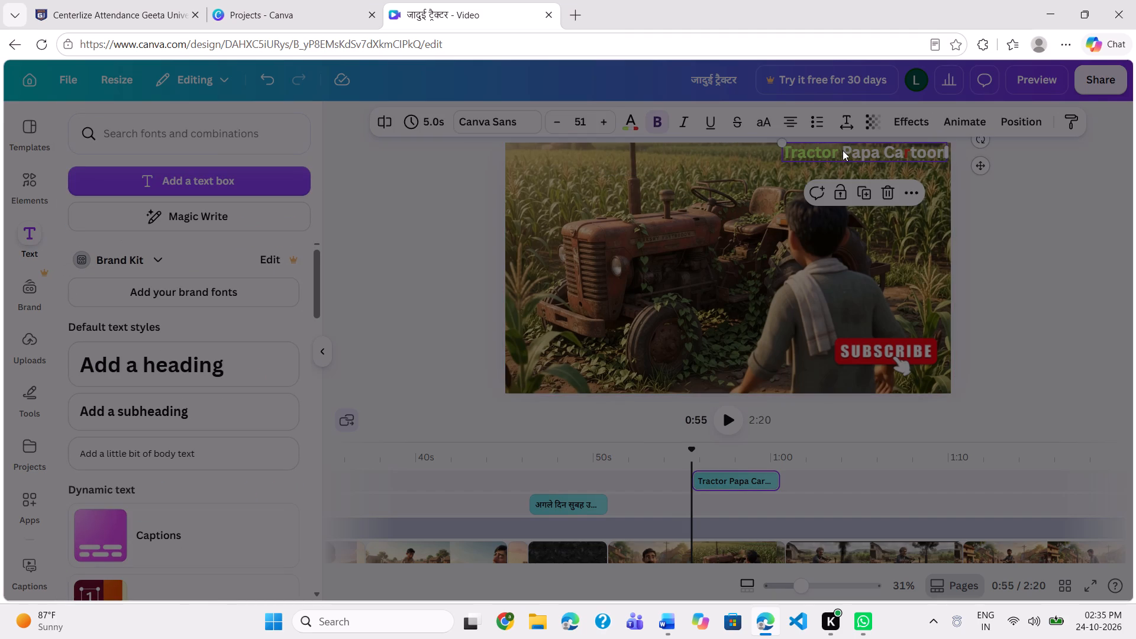
drag(843, 153, 852, 151)
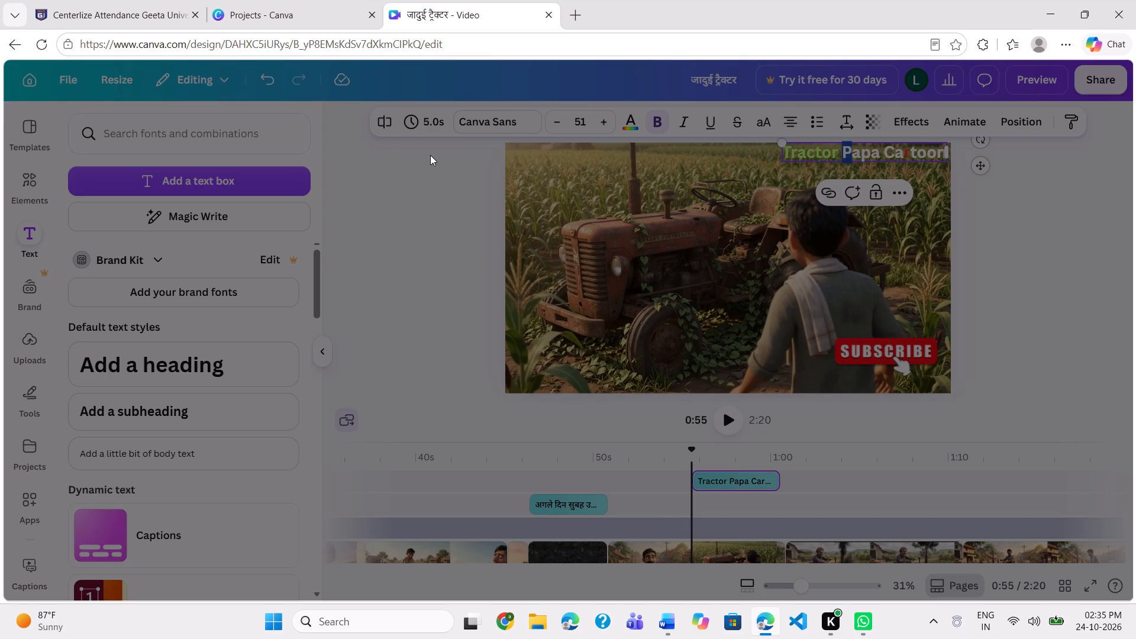
click(621, 127)
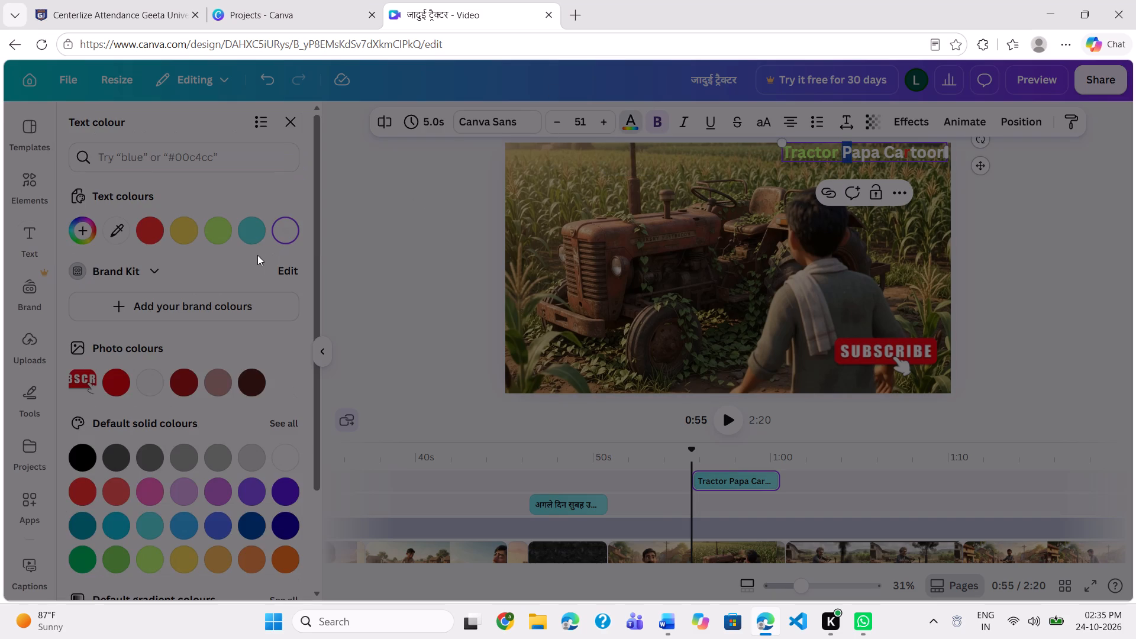
scroll(197, 476, down, 1)
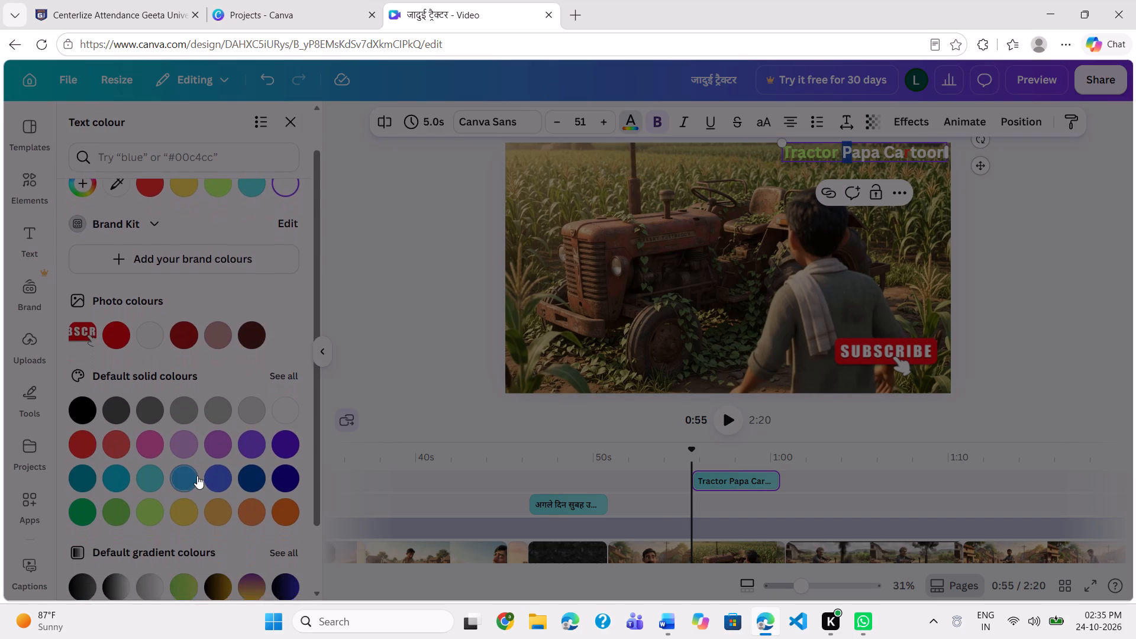
scroll(197, 476, down, 1)
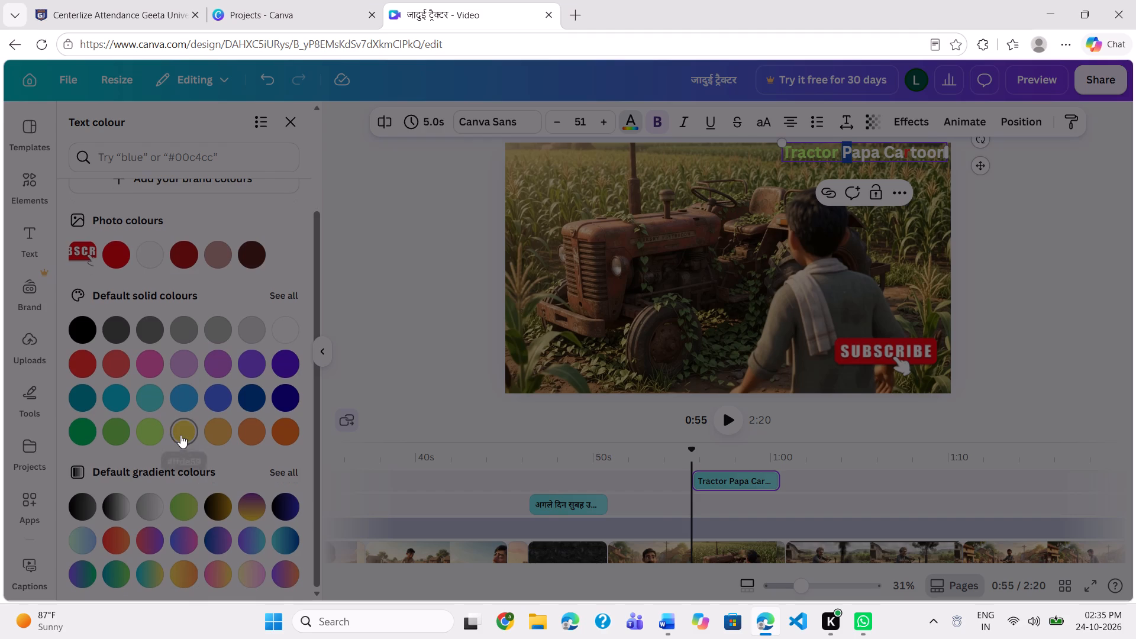
click(180, 434)
click(613, 254)
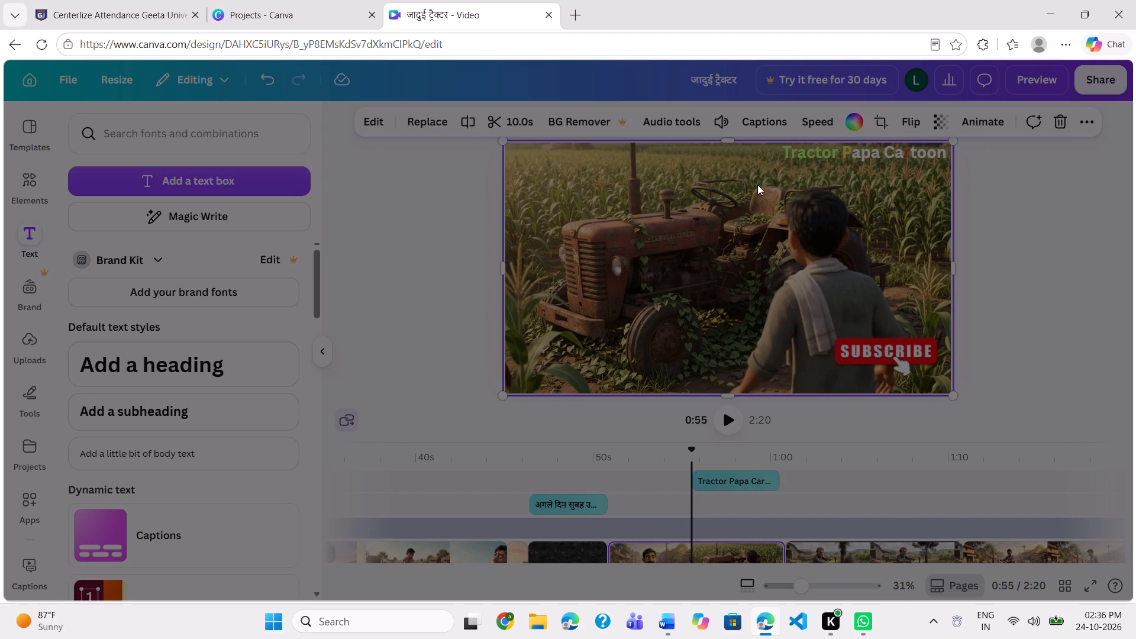
Try the recommended fonts Open Sauce, DM Sans and Inter on the heading, settling on Glacial Indifference.
click(804, 157)
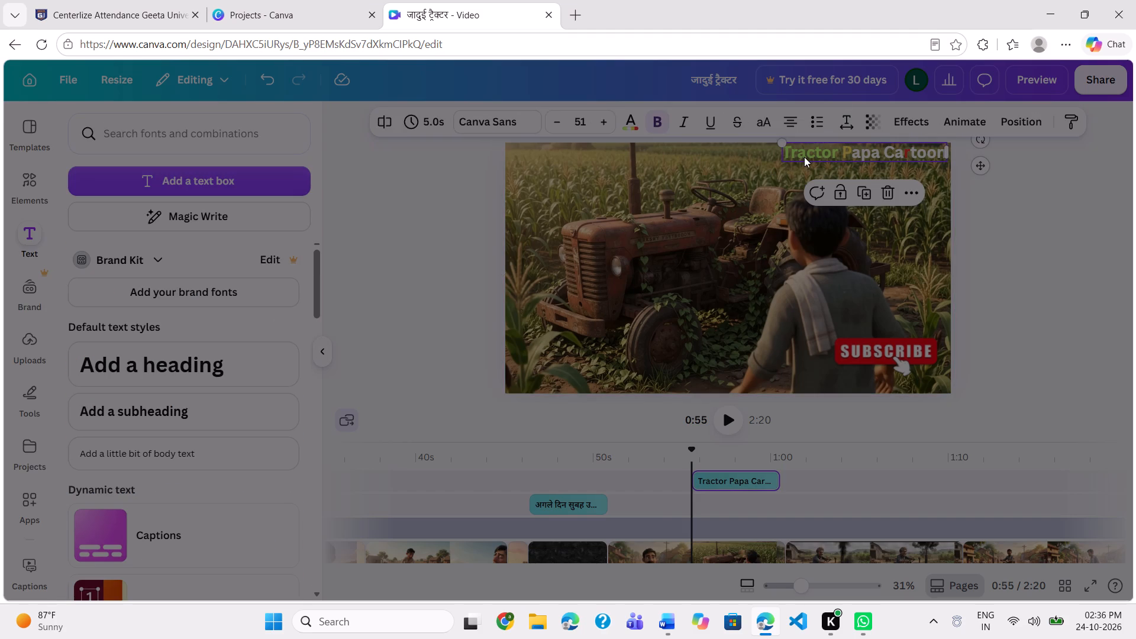
click(511, 123)
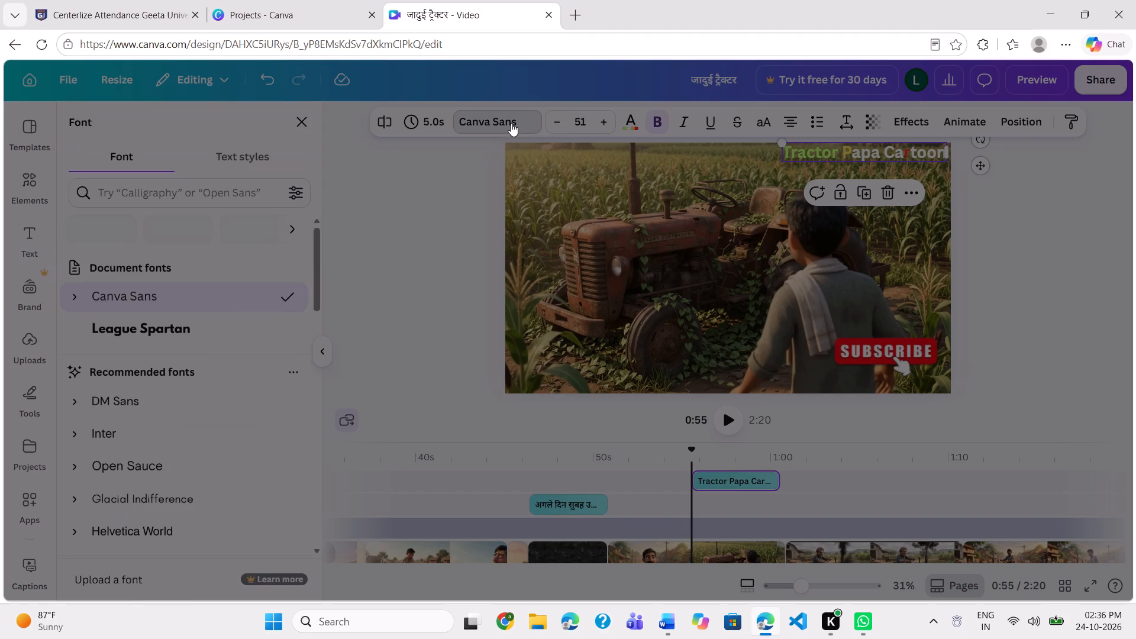
click(135, 462)
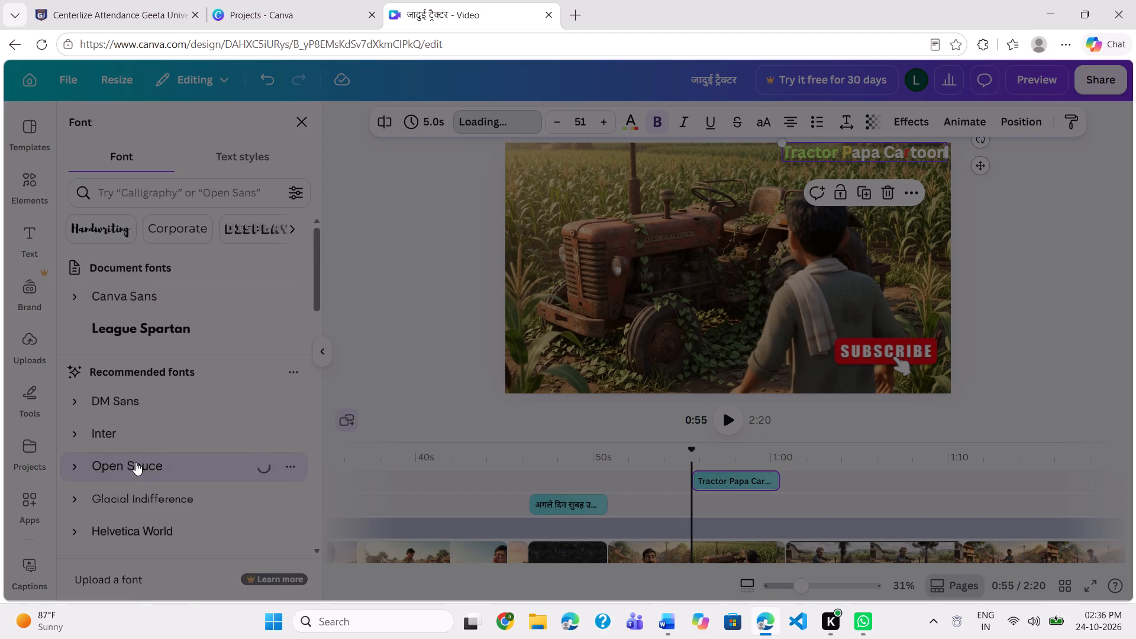
click(147, 408)
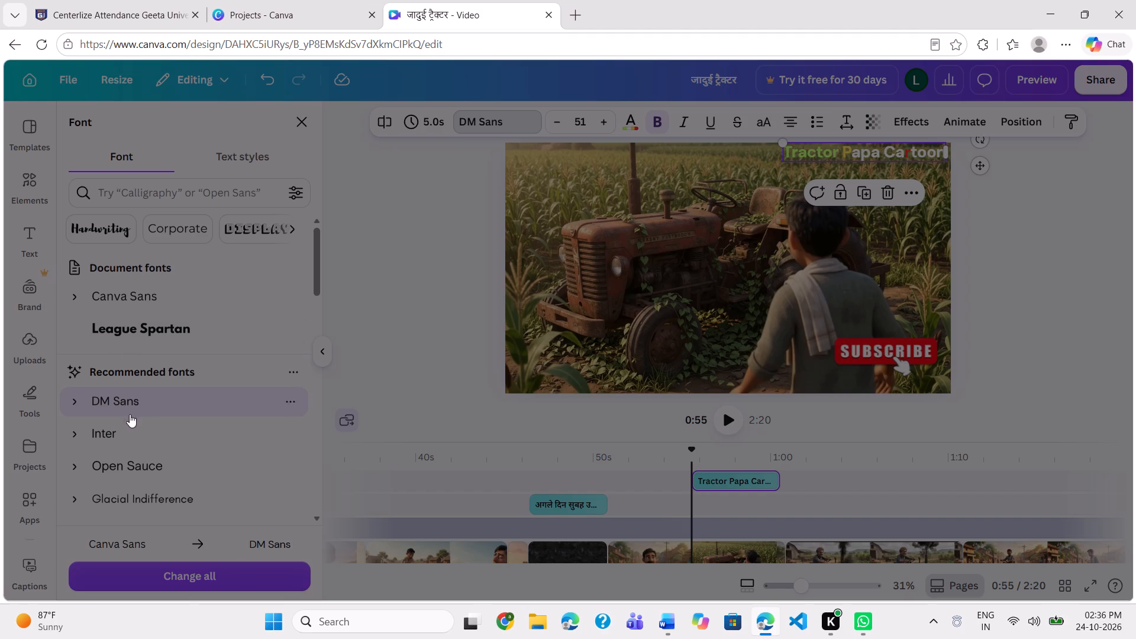
click(133, 427)
click(138, 398)
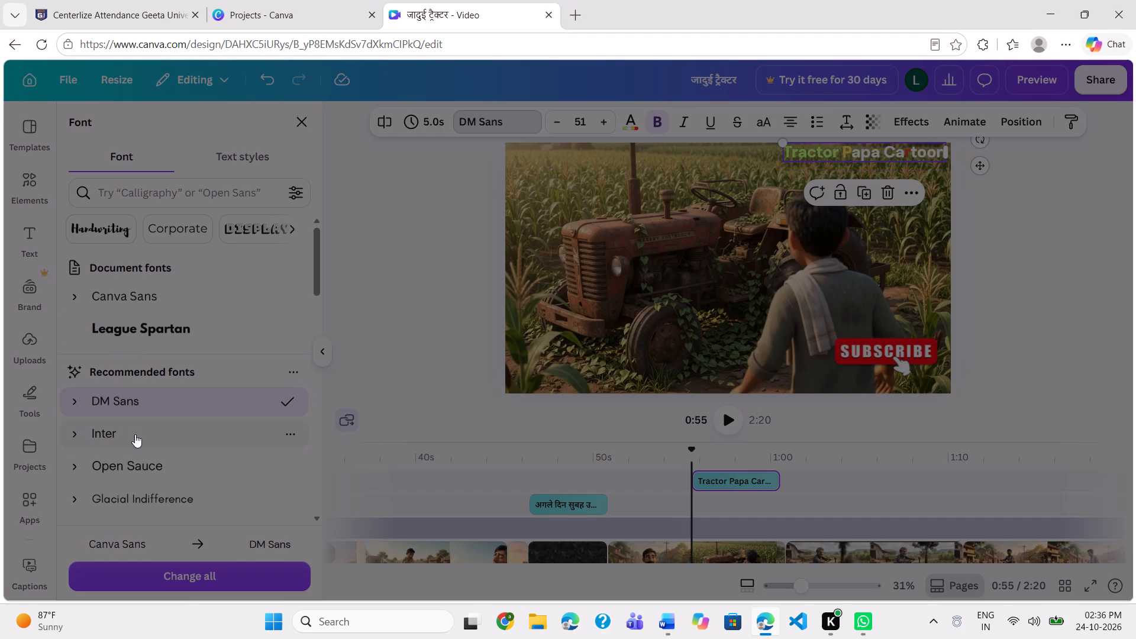
click(135, 434)
click(138, 457)
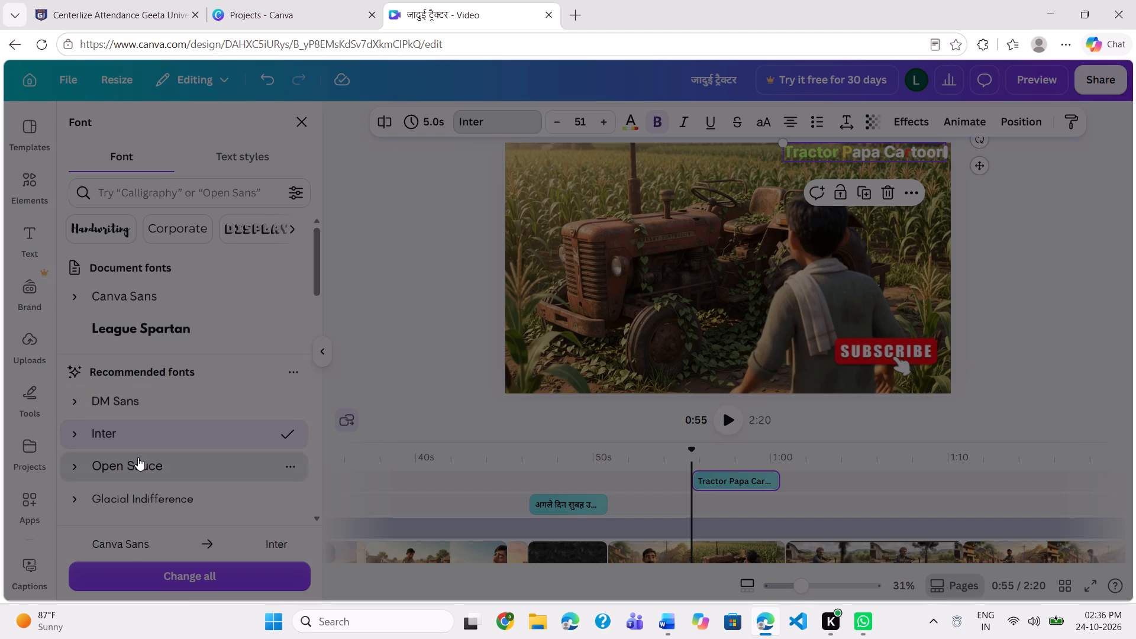
scroll(138, 457, down, 1)
click(138, 457)
scroll(138, 457, down, 1)
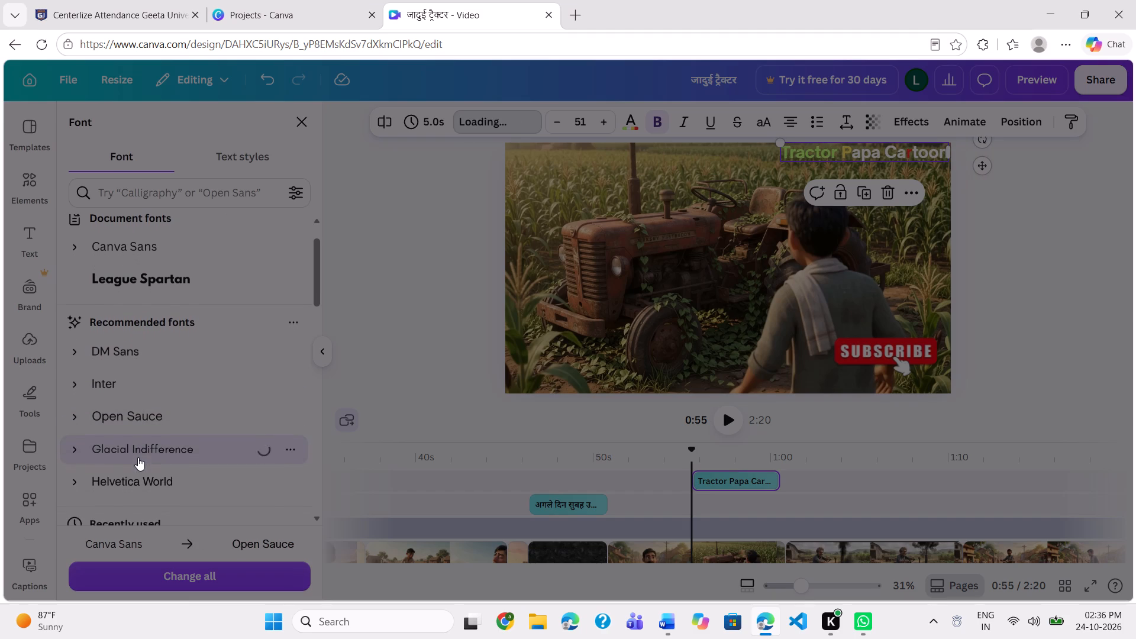
scroll(138, 457, down, 1)
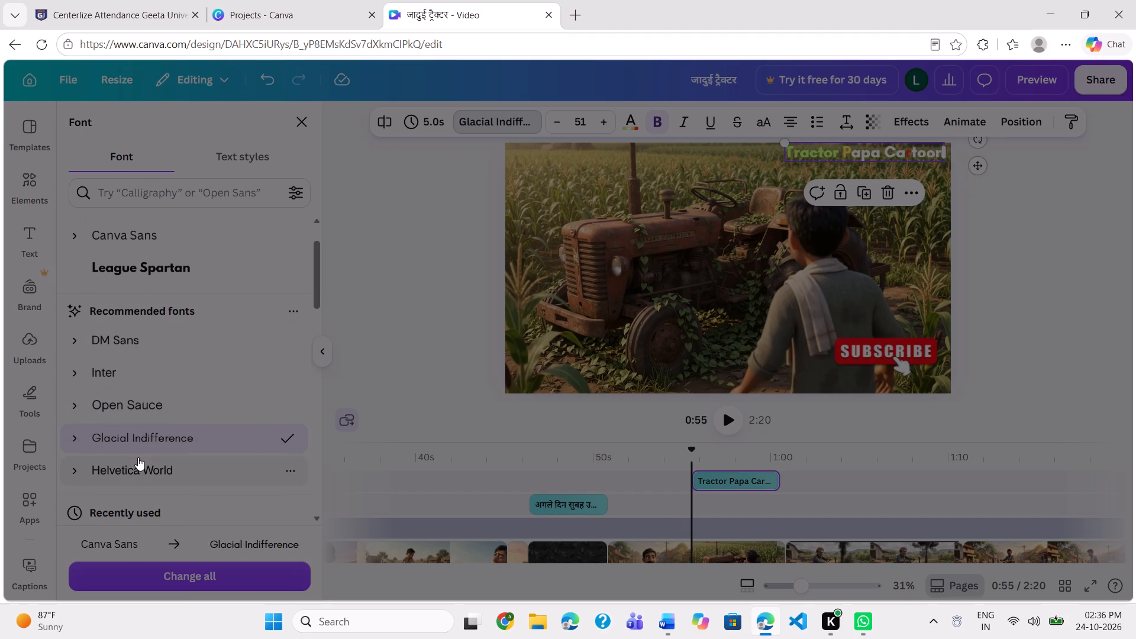
scroll(138, 457, down, 1)
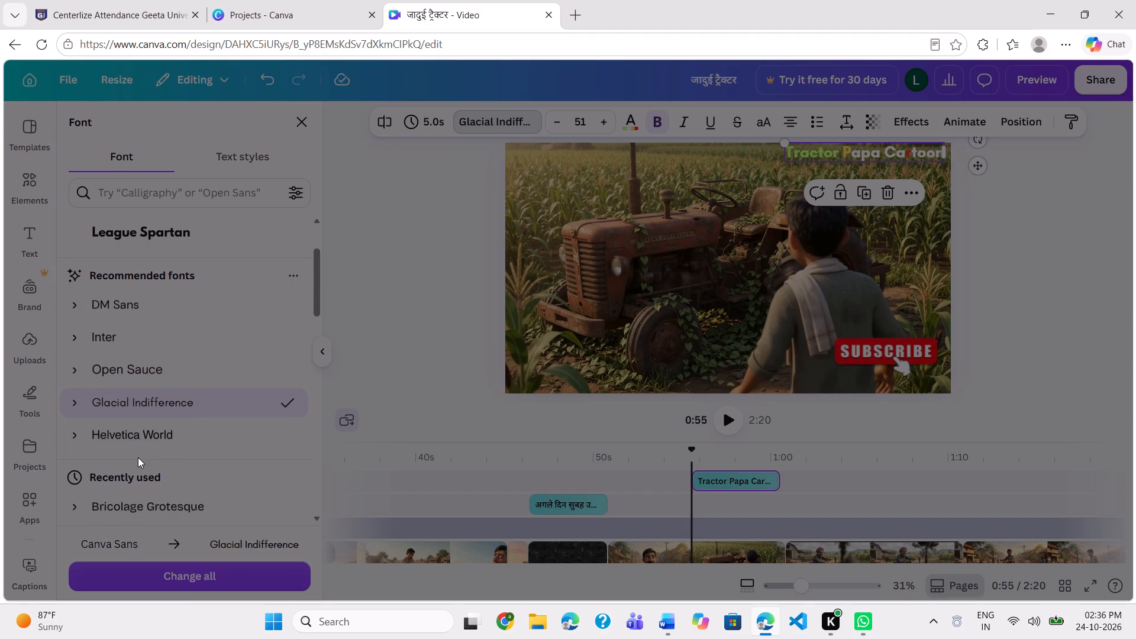
click(447, 283)
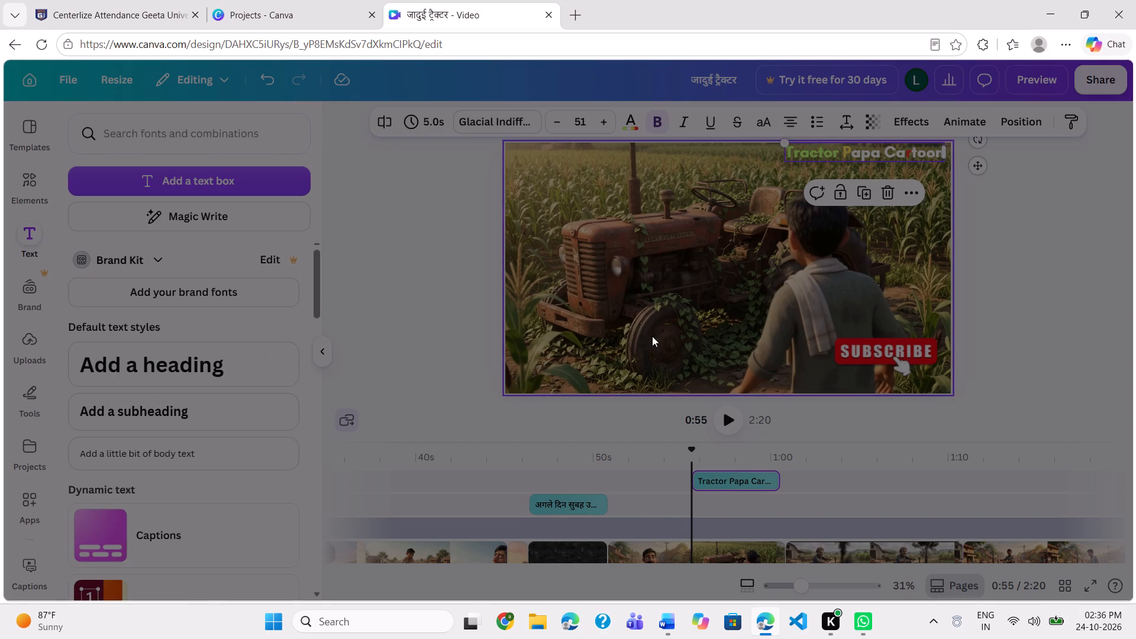
Duplicate the heading clip and move the copy to about 3 s, starting together with the "In this Video..." clip.
right_click(725, 485)
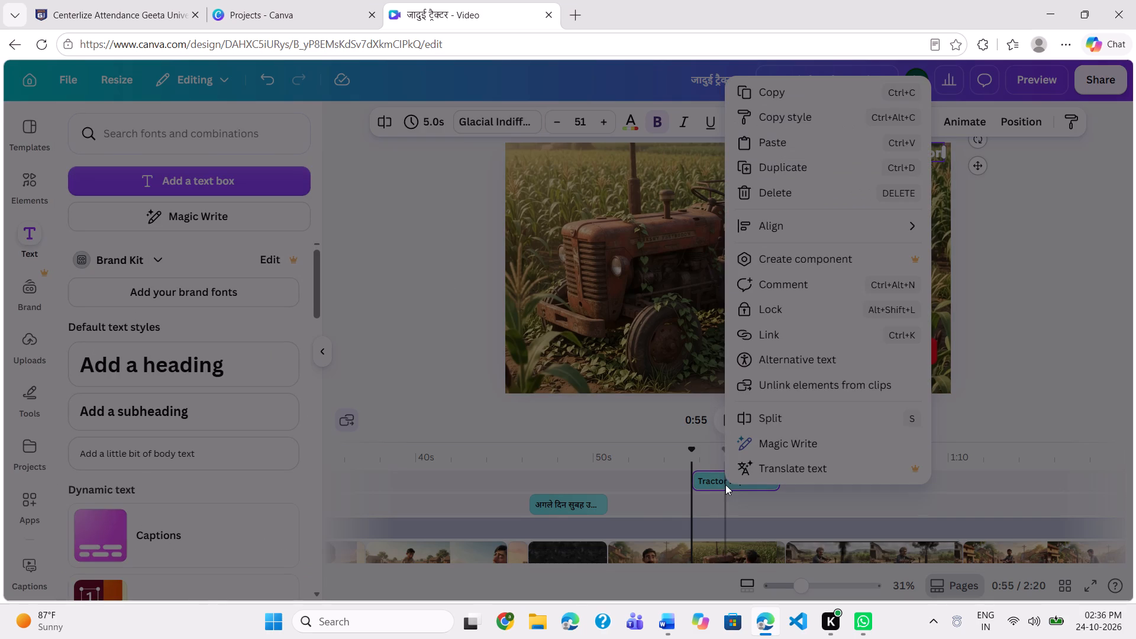
click(783, 165)
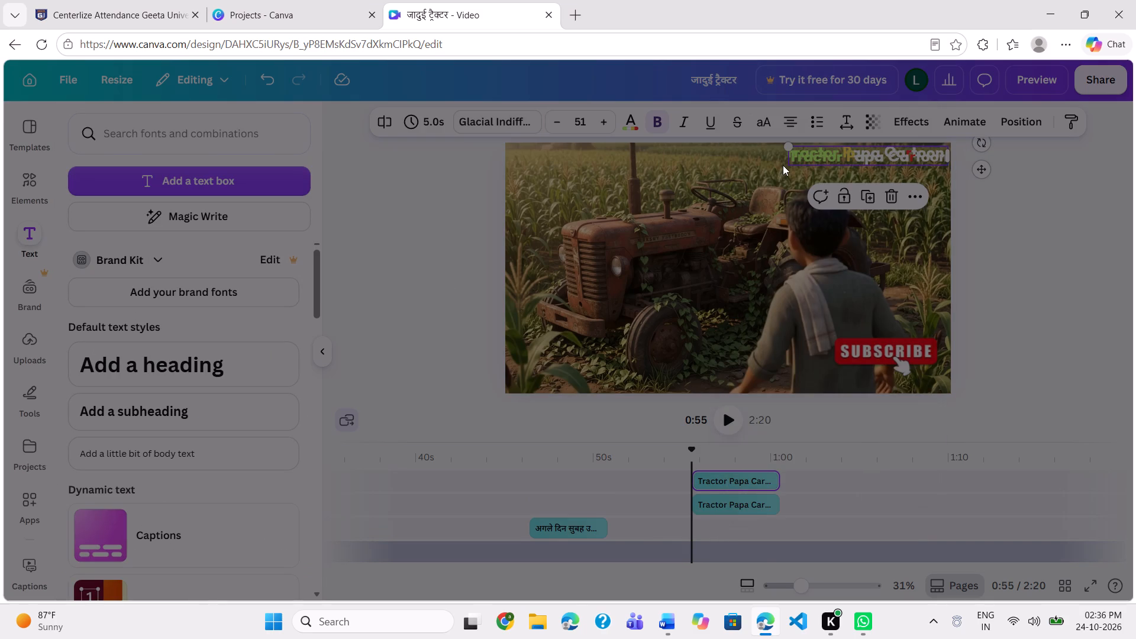
drag(737, 483, 601, 505)
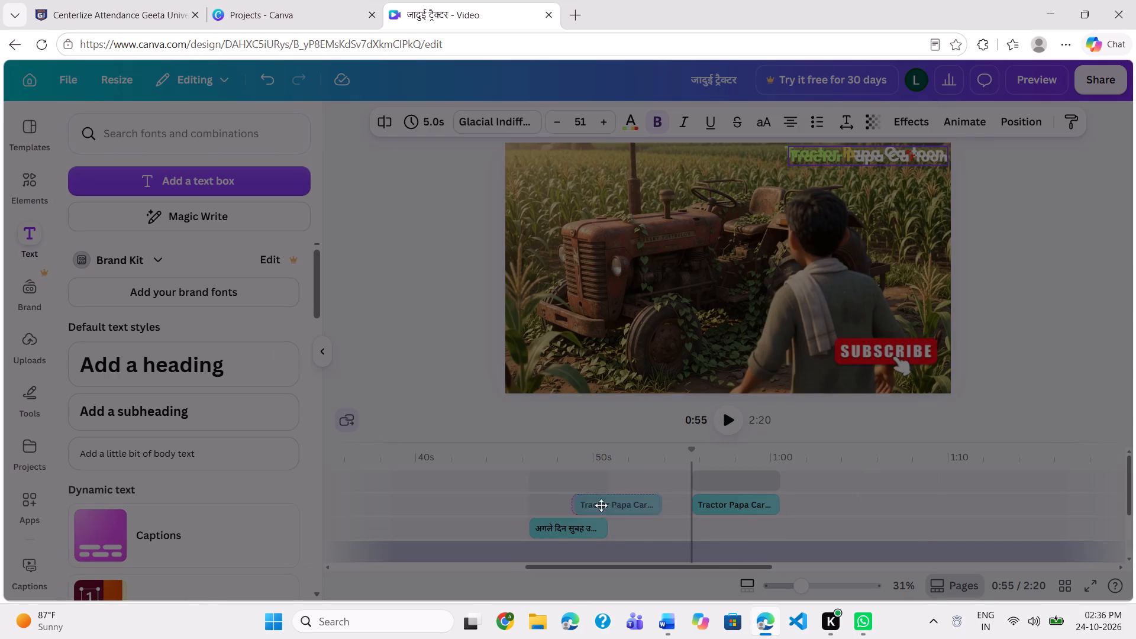
drag(601, 505, 409, 520)
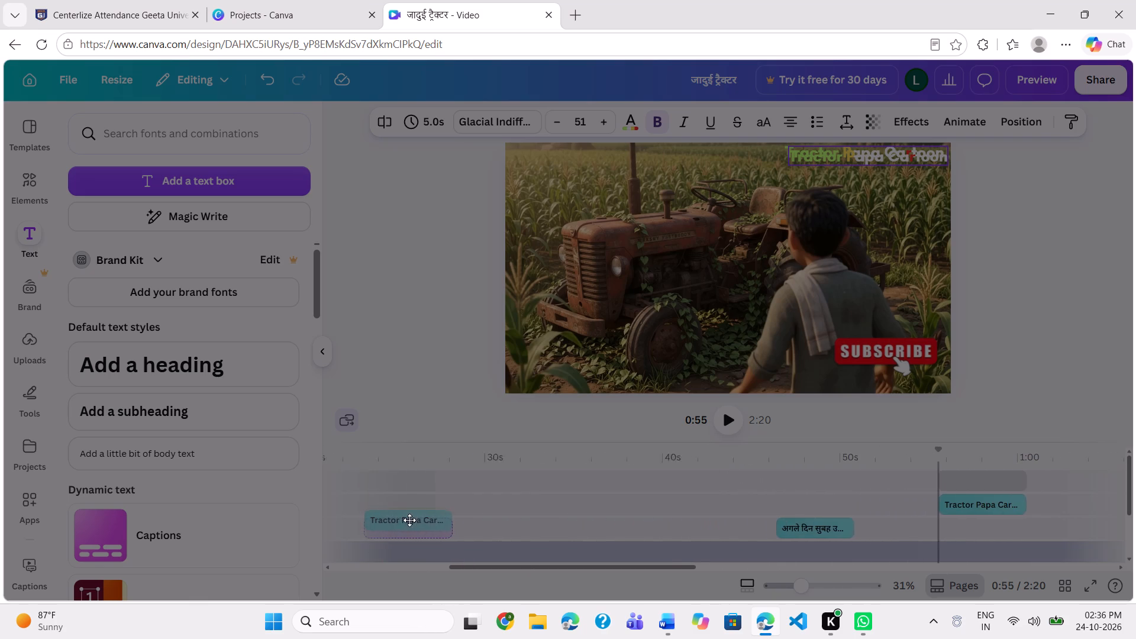
drag(409, 520, 411, 518)
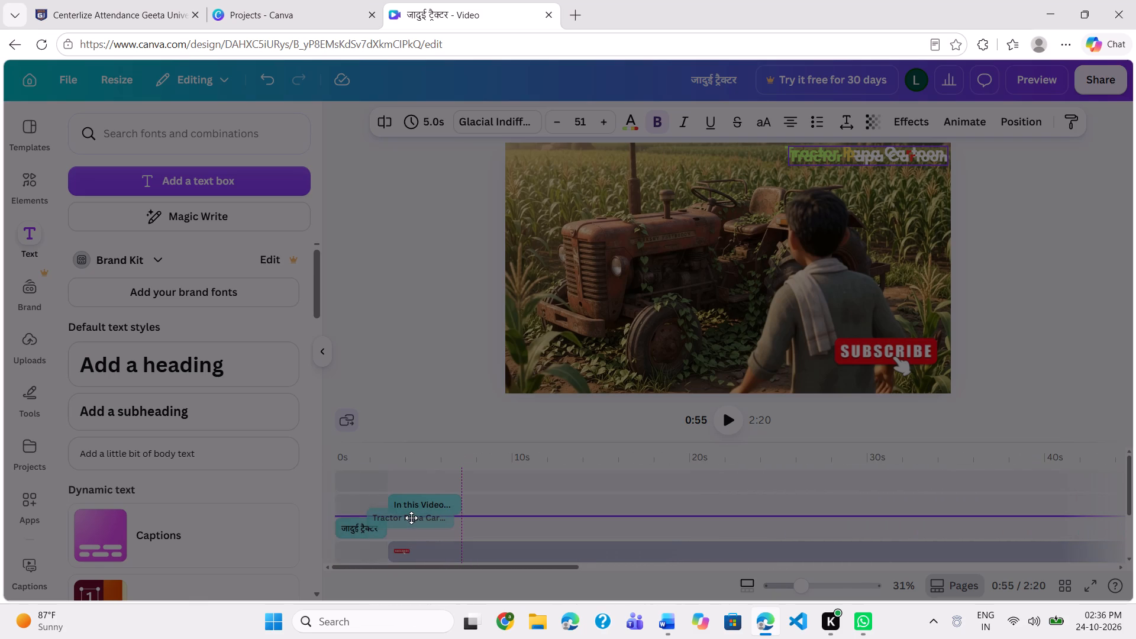
drag(411, 518, 428, 480)
click(428, 480)
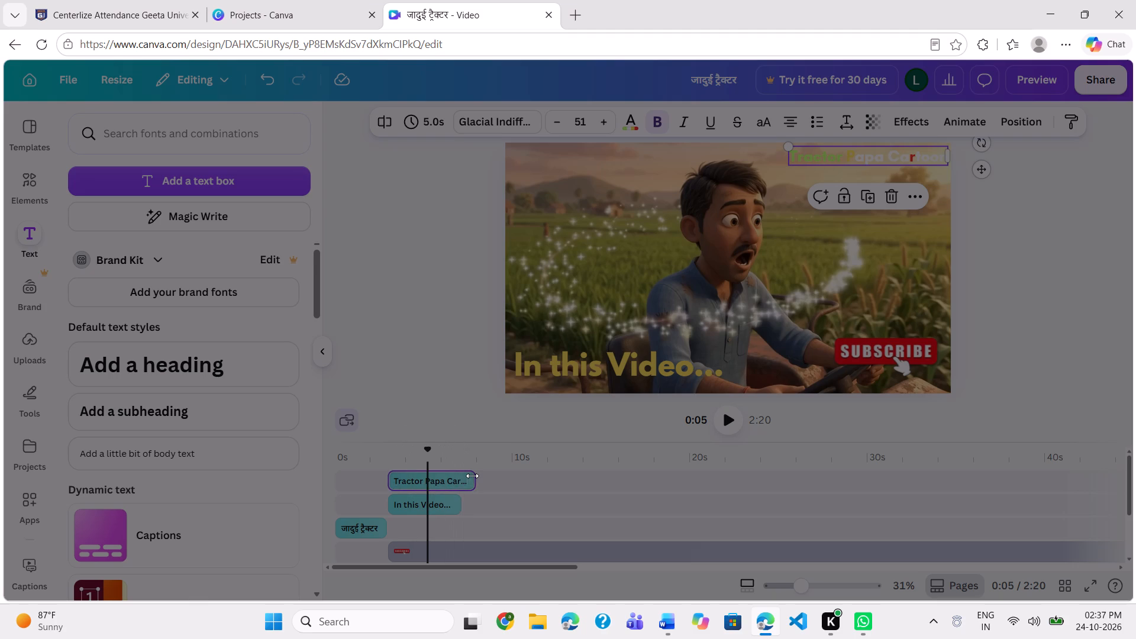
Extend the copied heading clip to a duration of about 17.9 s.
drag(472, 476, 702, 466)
Play the video from about 8.8 s to check how the heading copy looks over the scene.
click(492, 493)
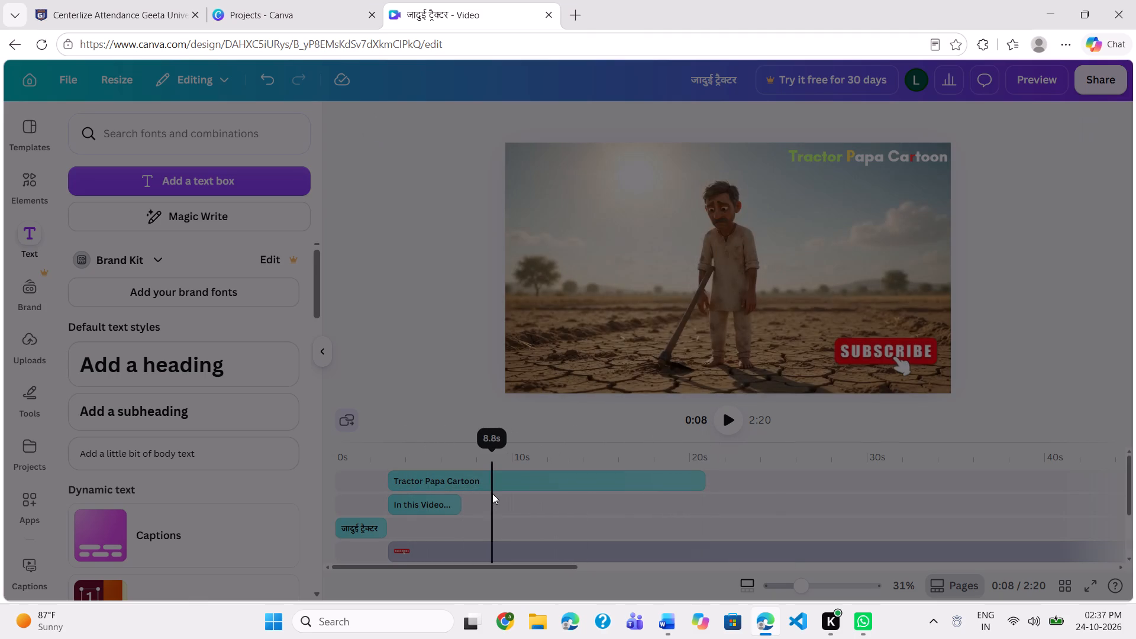
key(space)
key(space)
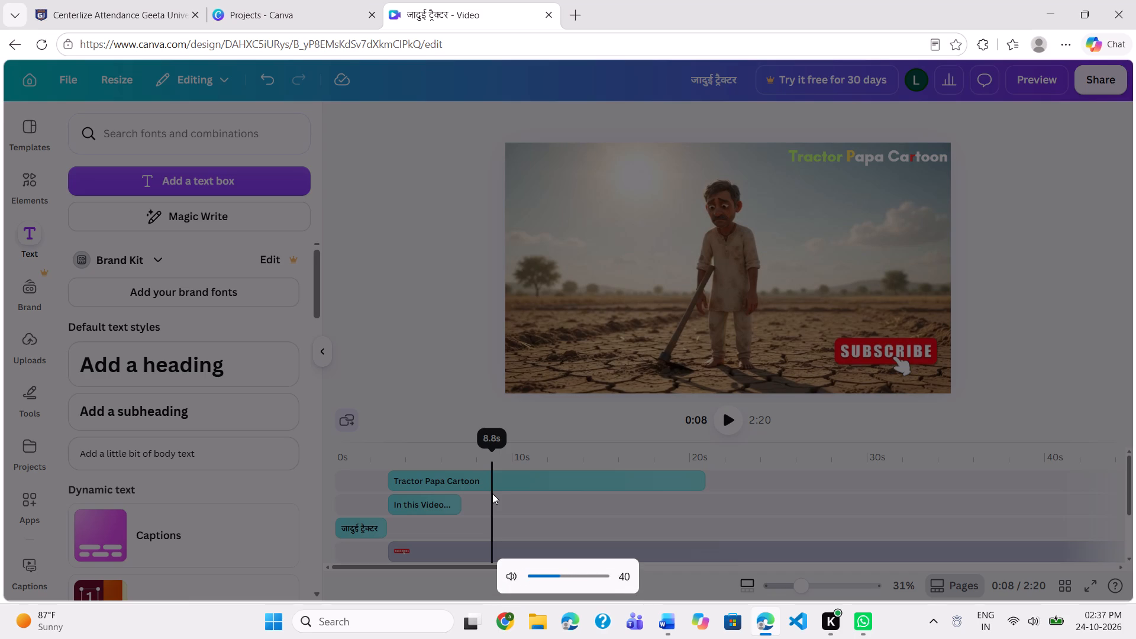
key(space)
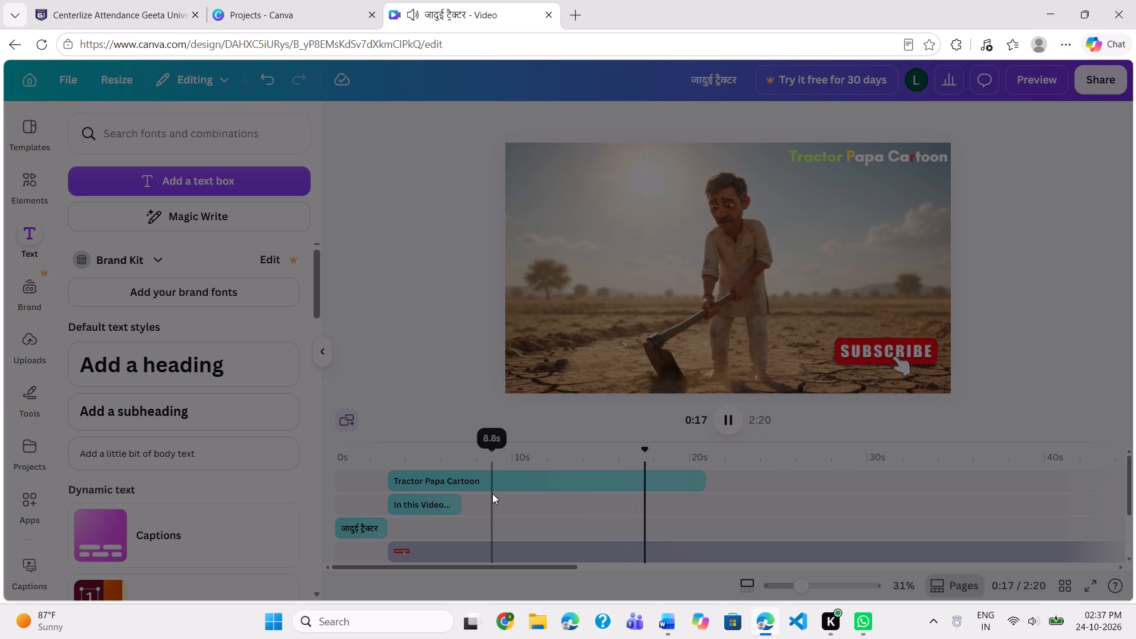
key(space)
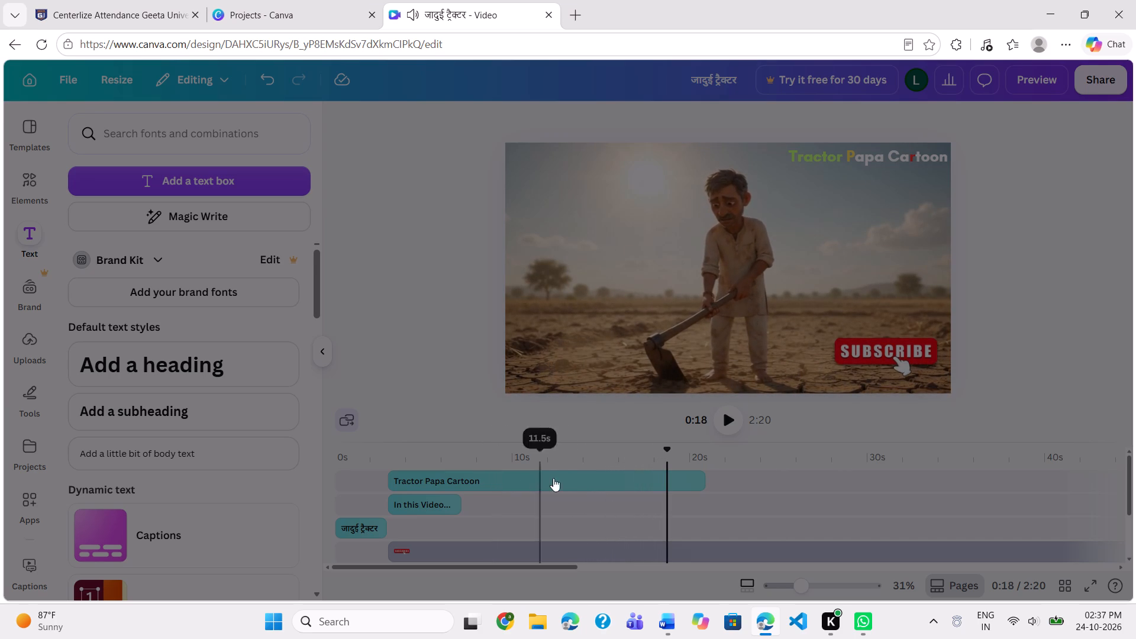
Extend the end of the copied heading clip to the end of the video, for a duration of 2:17.
click(735, 485)
scroll(735, 485, left, 2)
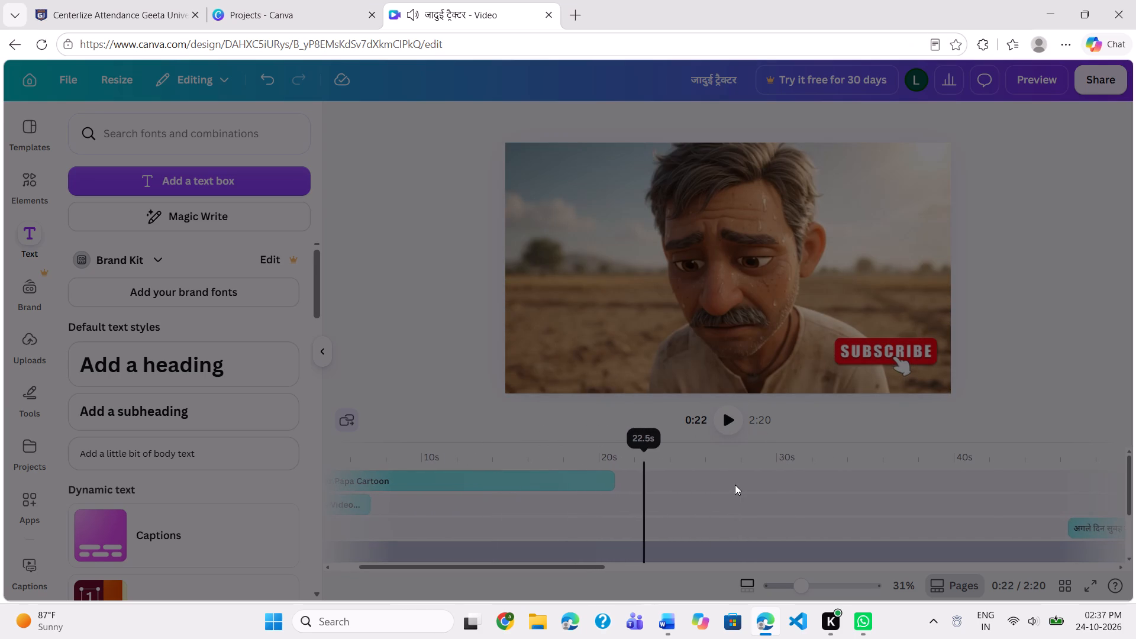
drag(611, 481, 754, 488)
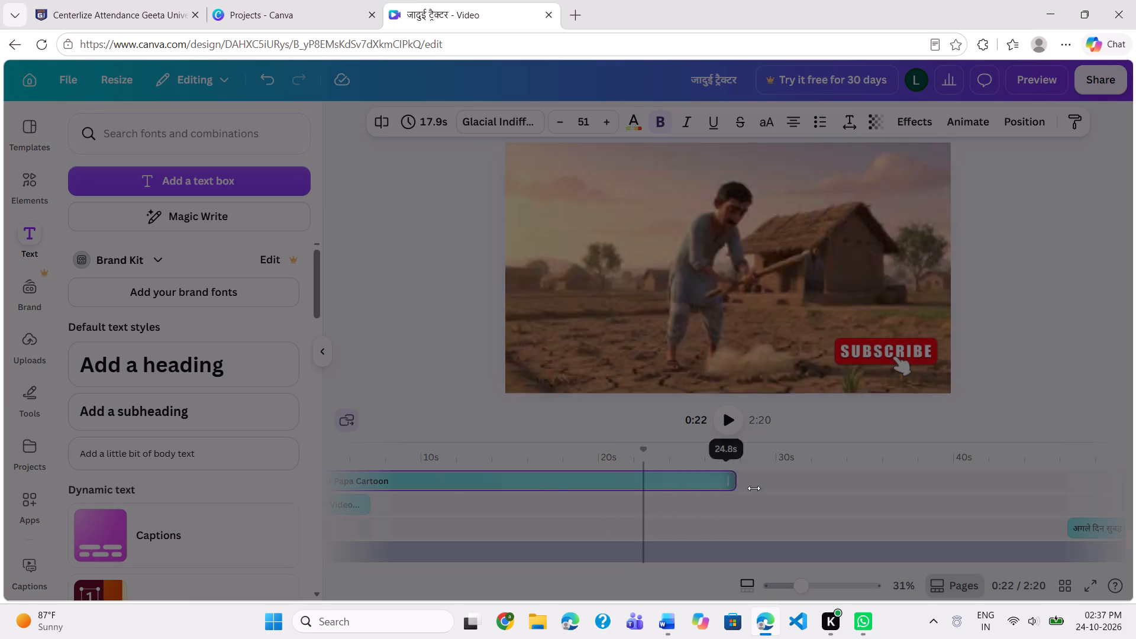
drag(754, 488, 1012, 492)
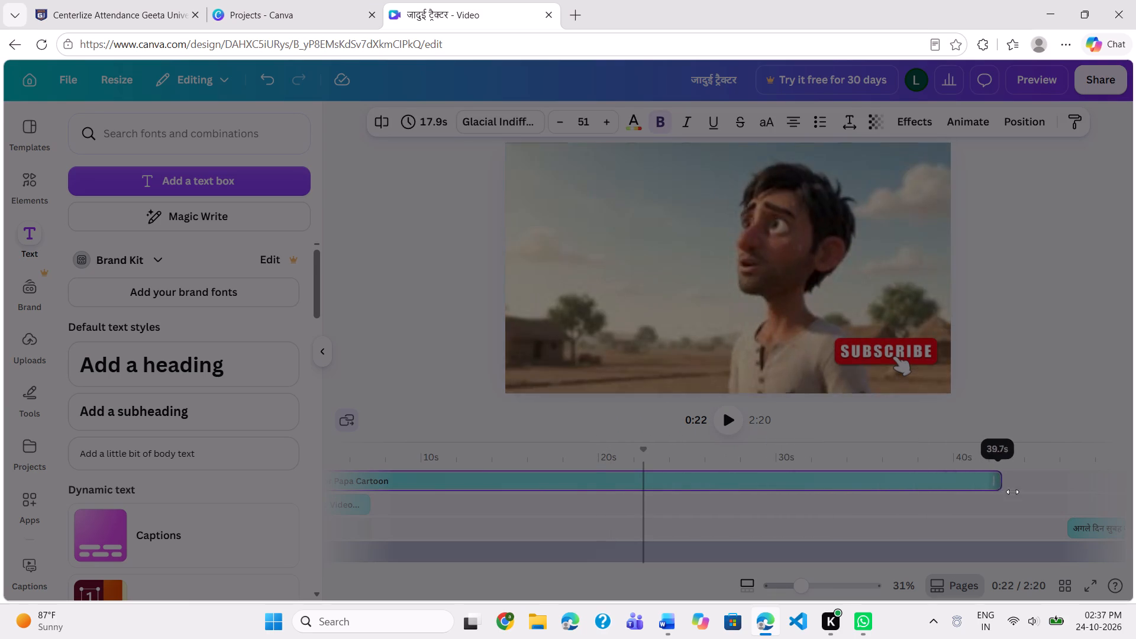
drag(1012, 492, 1065, 495)
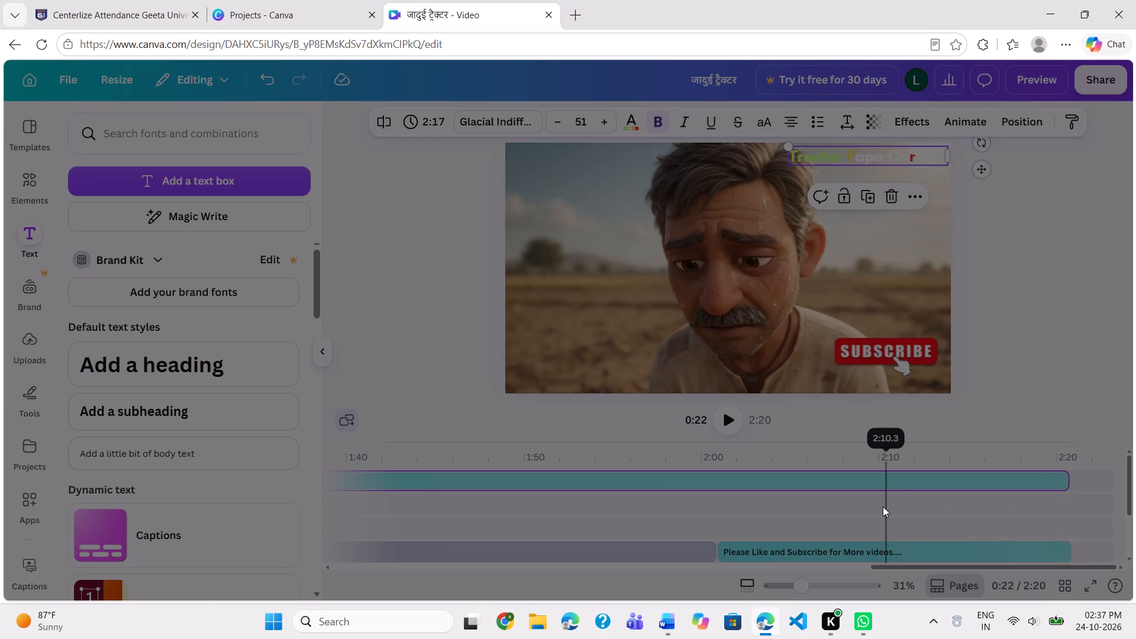
Delete the leftover 5.0 s "Tractor Papa Cartoon" heading clip at about 59 s on the timeline.
scroll(883, 506, down, 1)
scroll(883, 506, right, 4)
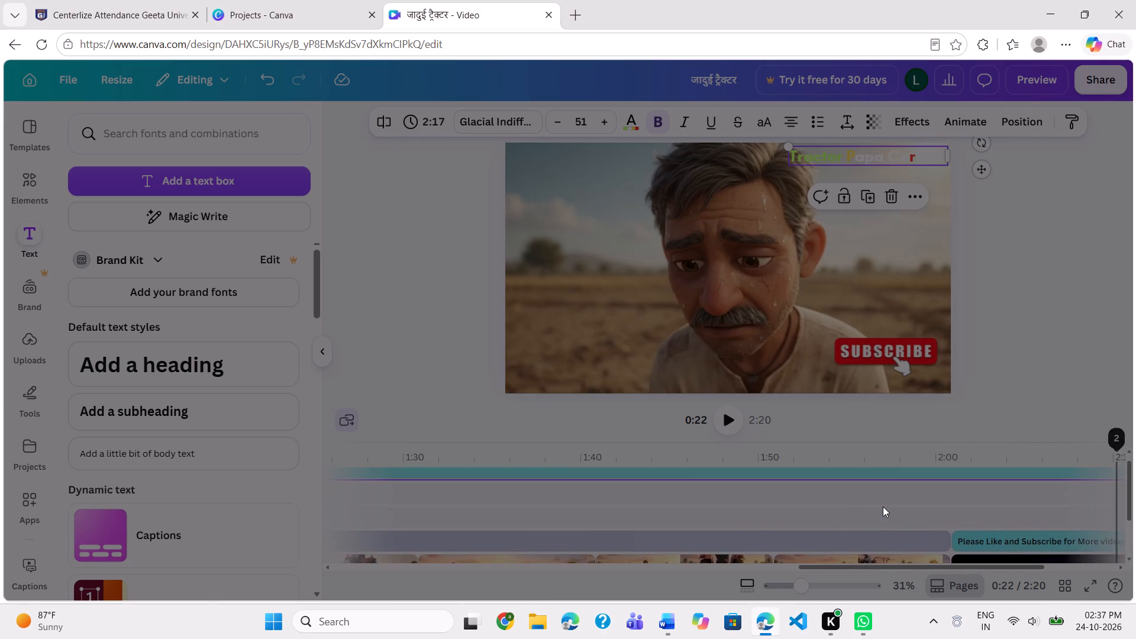
scroll(883, 506, up, 1)
scroll(883, 506, right, 6)
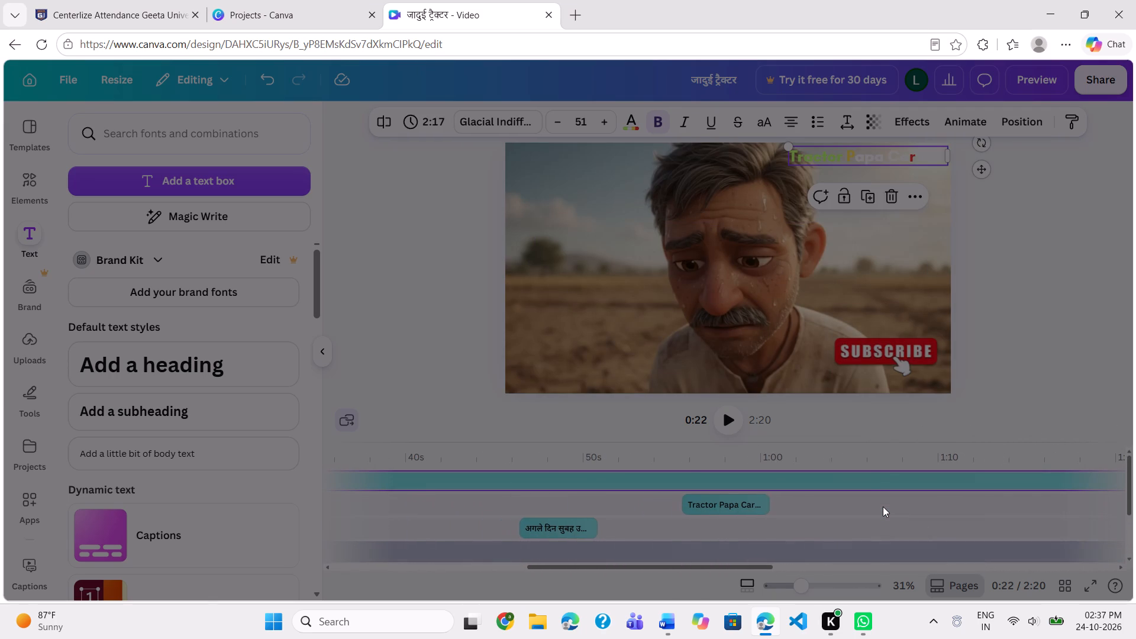
click(744, 498)
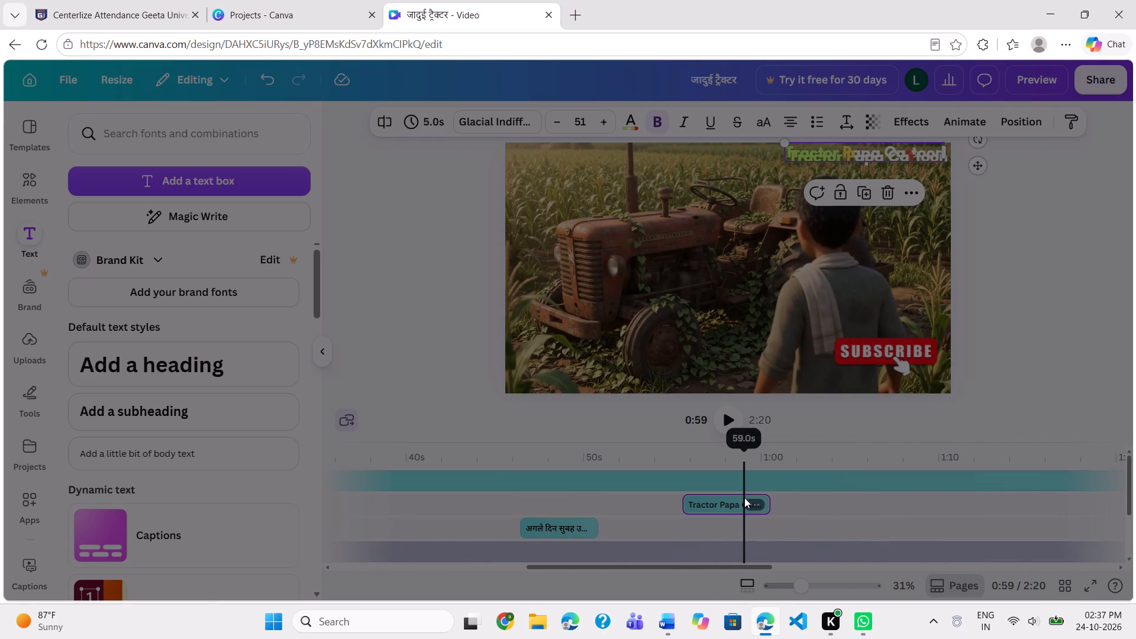
click(744, 498)
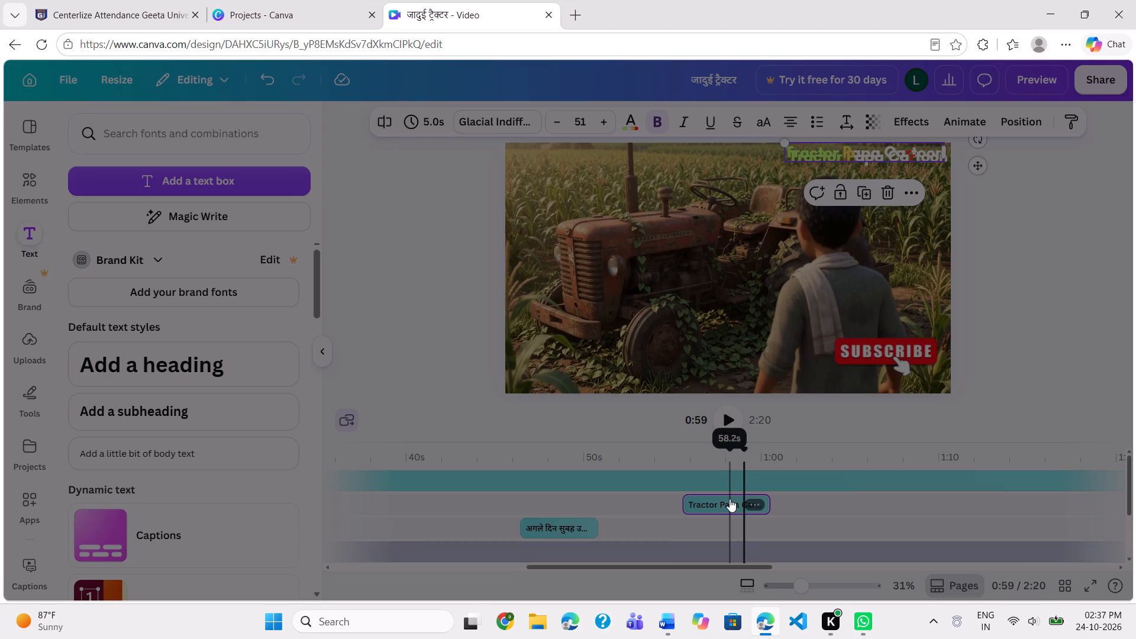
click(730, 499)
click(750, 504)
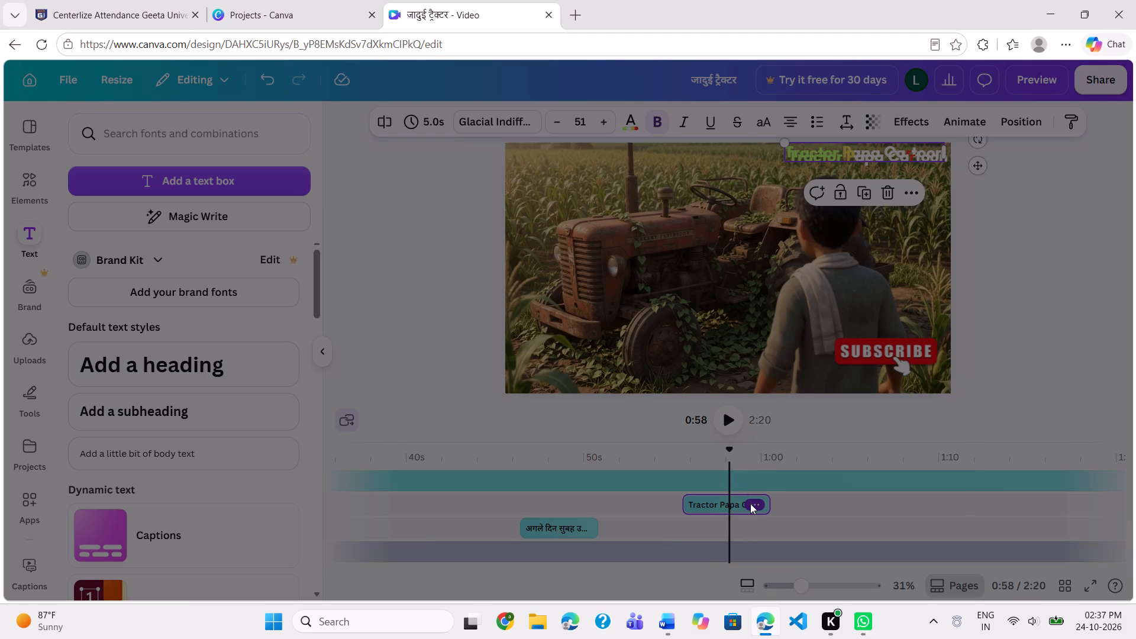
click(802, 182)
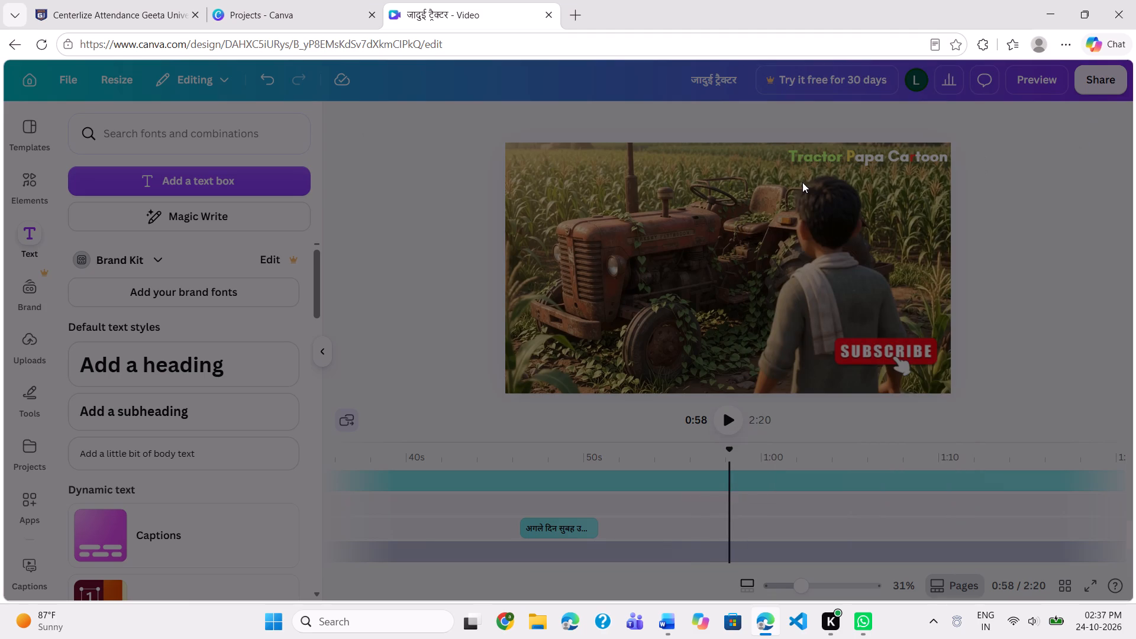
Examine the timeline from start to end, checking the extended heading's coverage and the video and audio clips below it.
scroll(617, 487, right, 5)
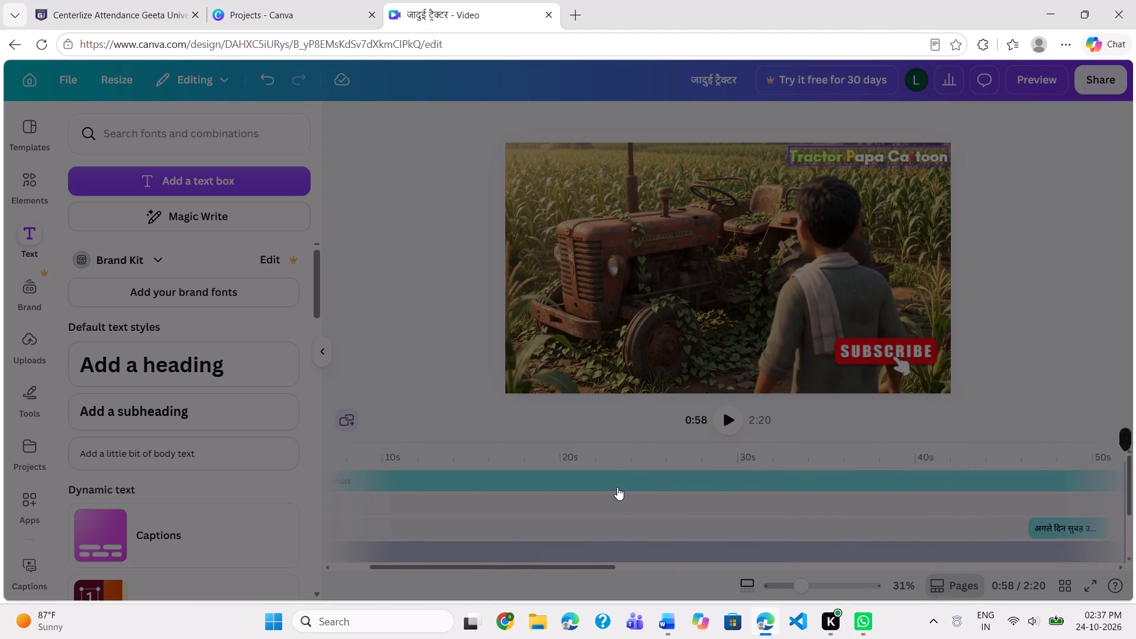
scroll(617, 487, right, 4)
click(617, 487)
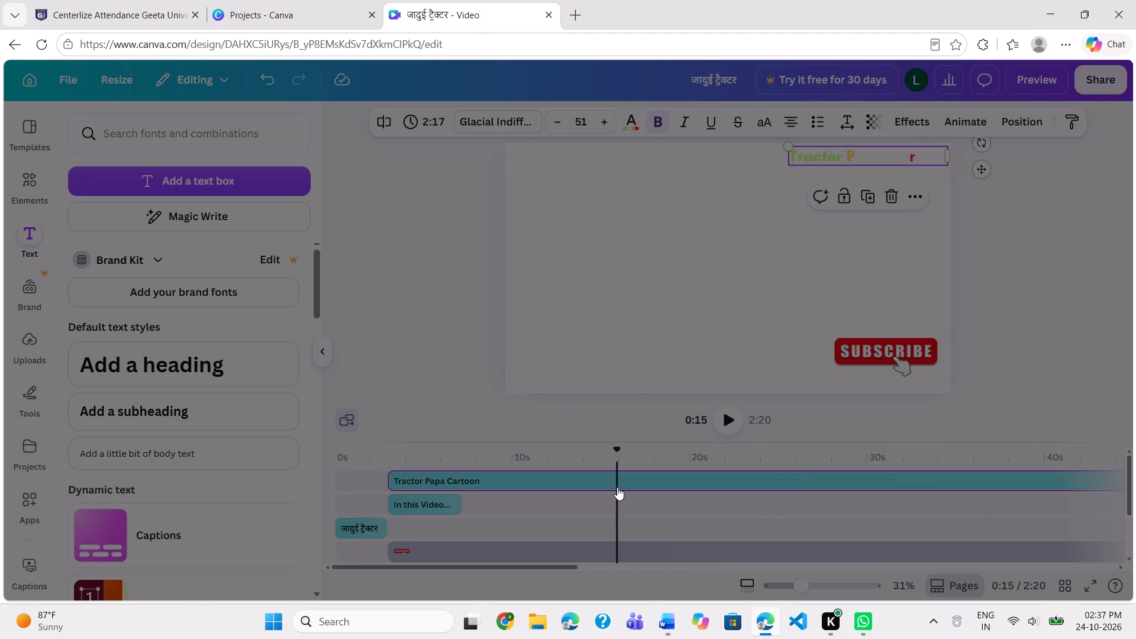
scroll(617, 487, left, 1)
scroll(617, 487, down, 3)
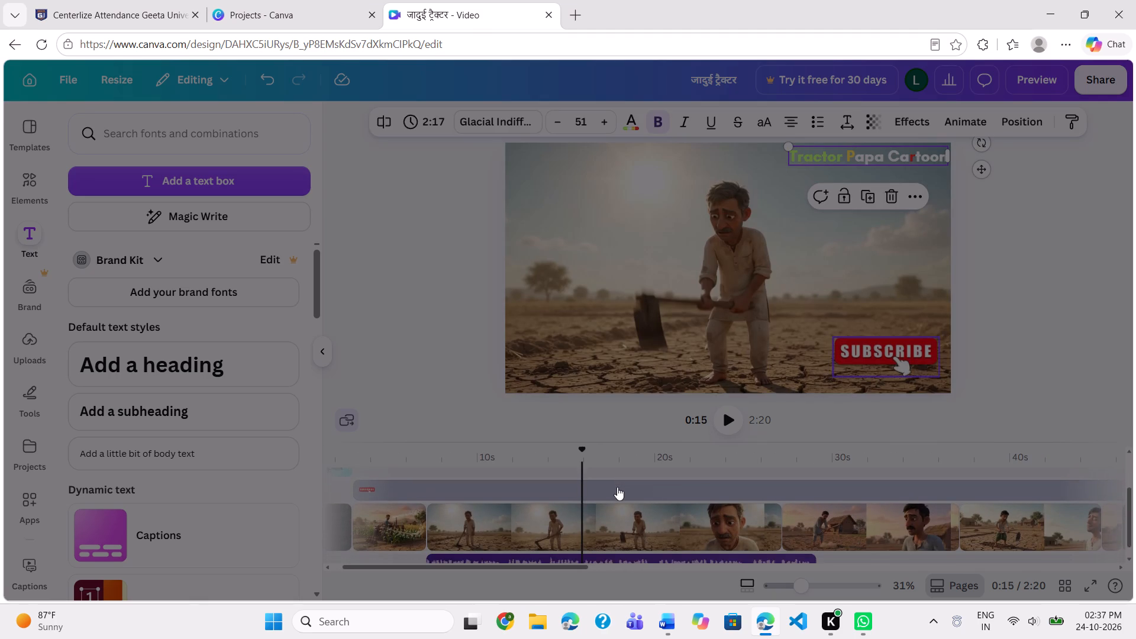
scroll(617, 487, down, 1)
scroll(617, 487, right, 1)
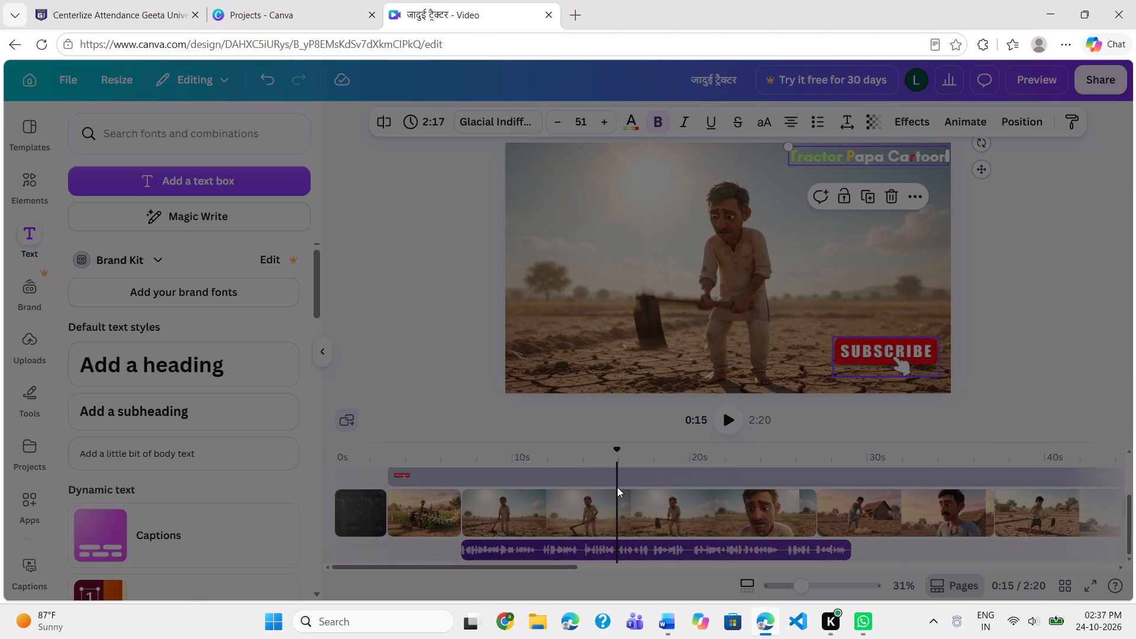
scroll(617, 487, right, 2)
scroll(617, 487, up, 3)
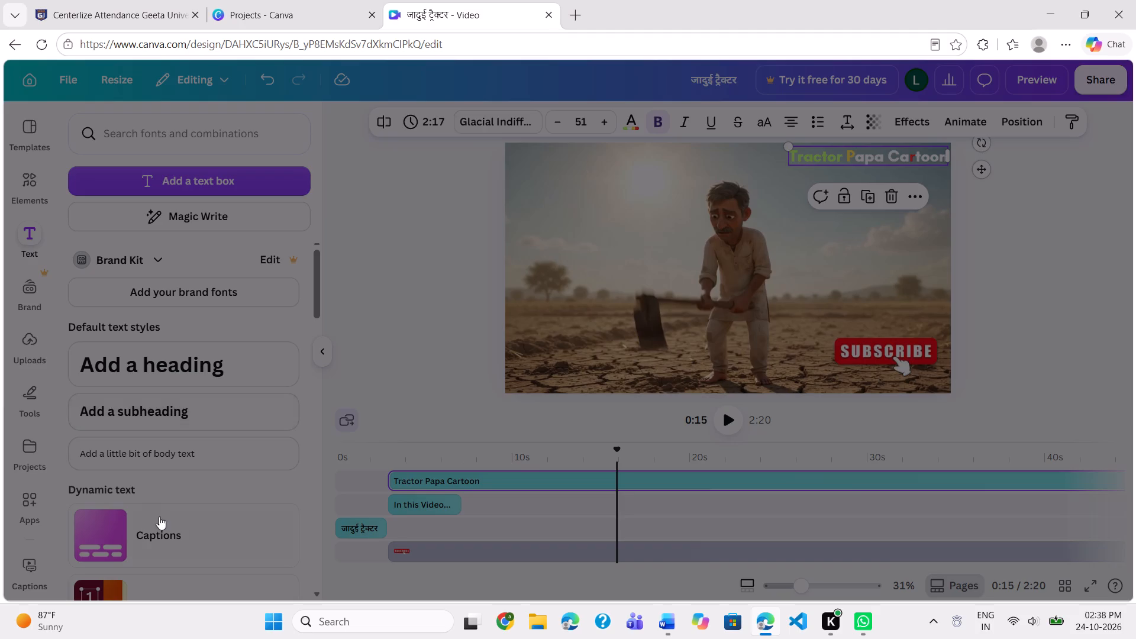
scroll(159, 517, down, 2)
scroll(159, 517, up, 3)
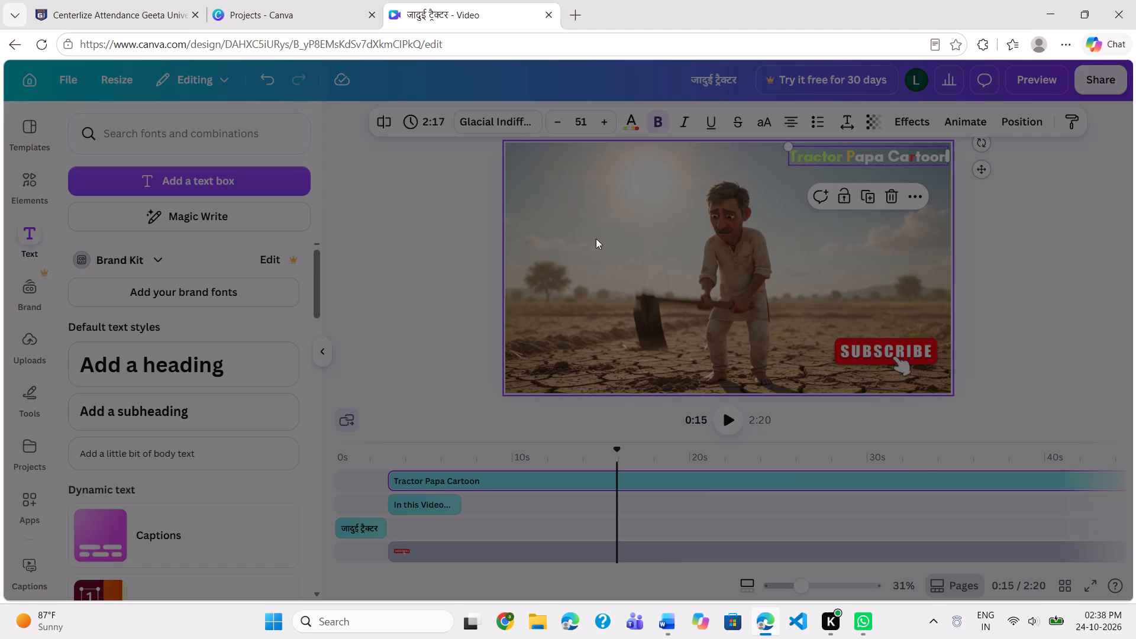
scroll(603, 260, down, 2)
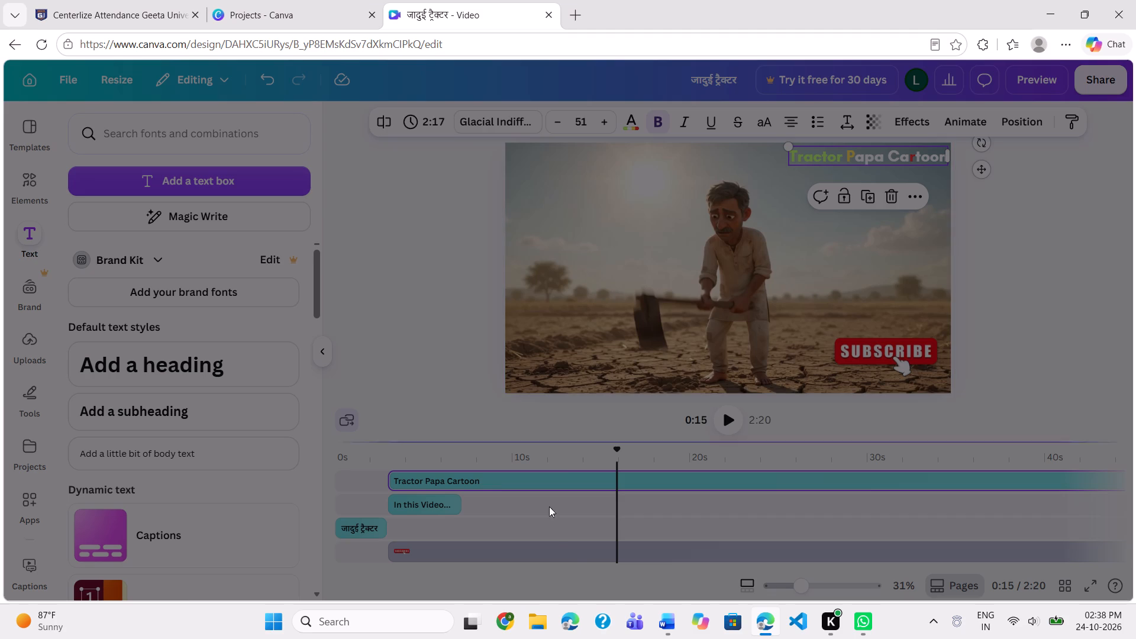
scroll(554, 534, down, 2)
scroll(554, 534, left, 2)
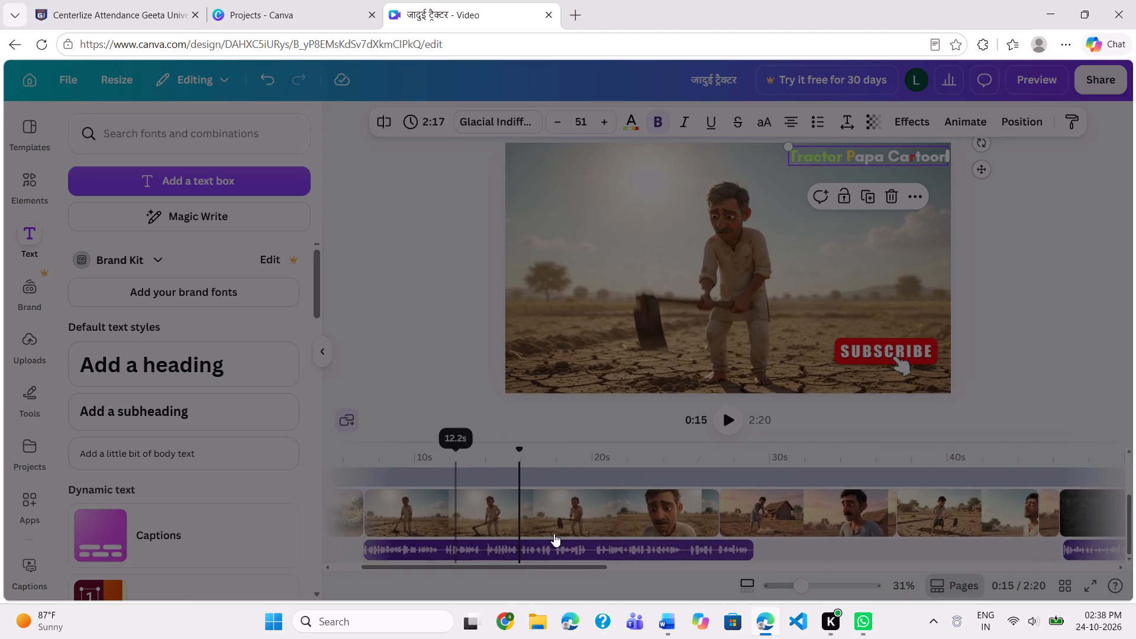
scroll(554, 534, left, 6)
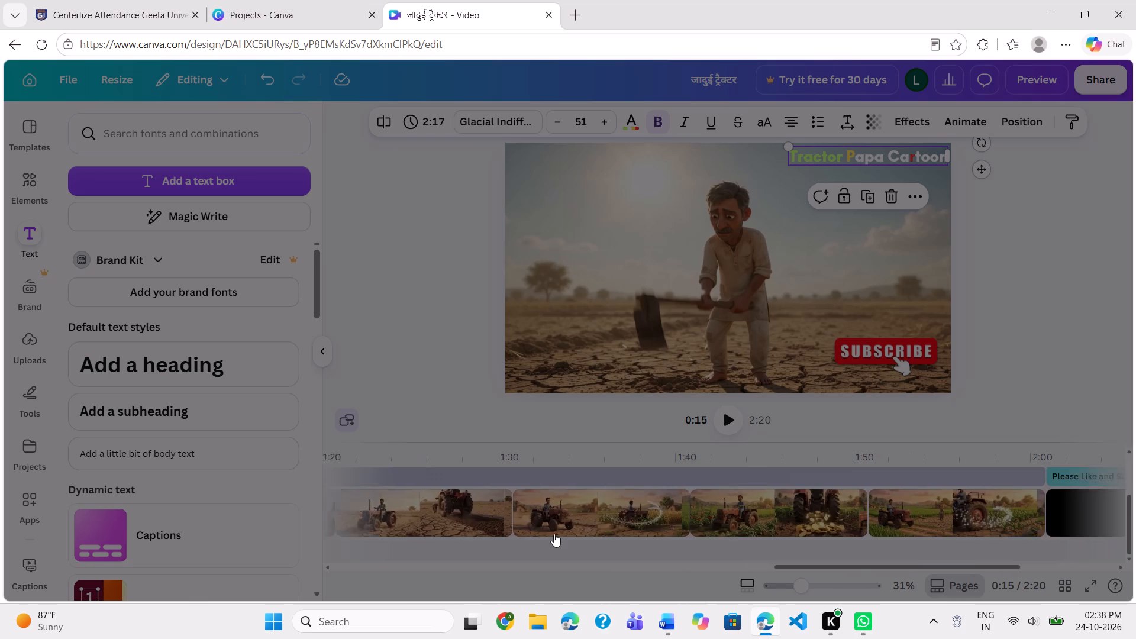
scroll(554, 534, left, 2)
scroll(554, 534, right, 6)
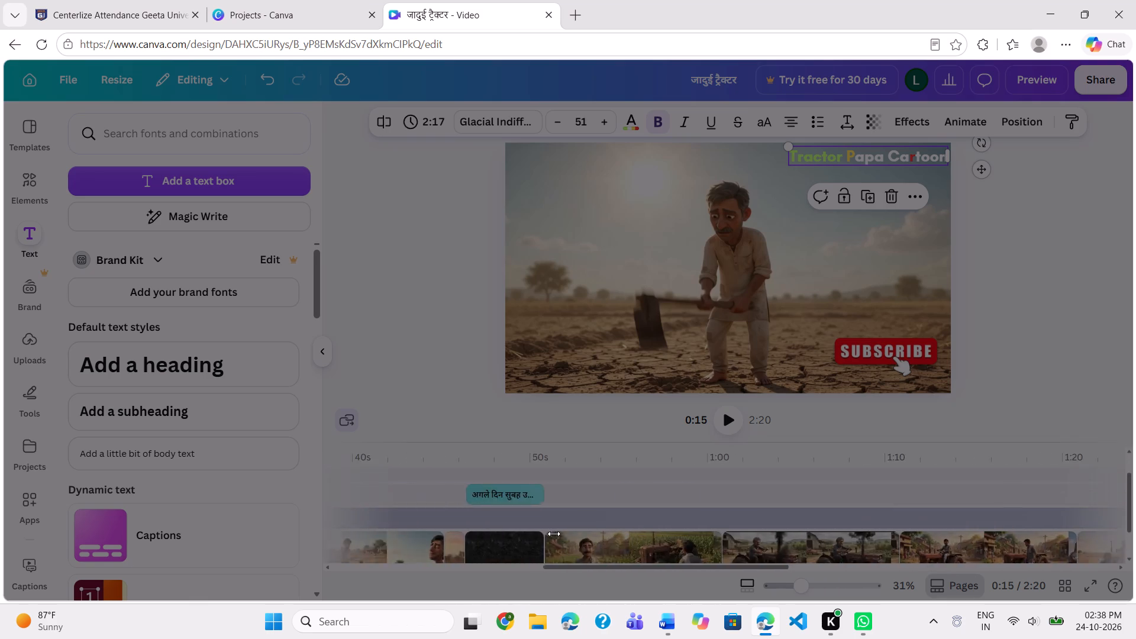
scroll(554, 534, right, 4)
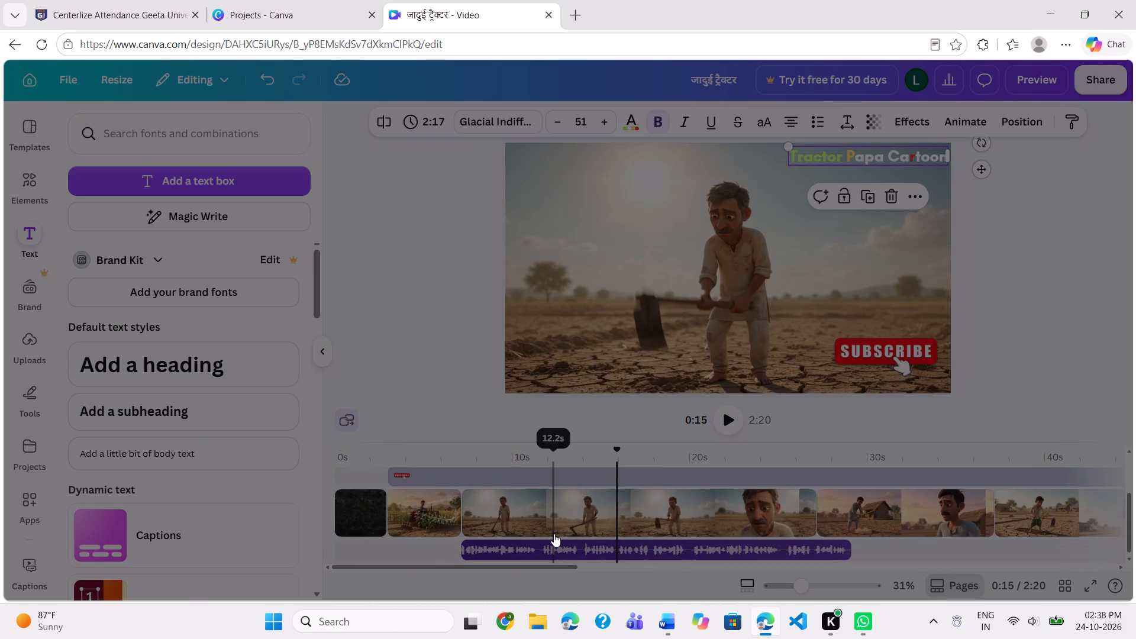
scroll(554, 534, right, 2)
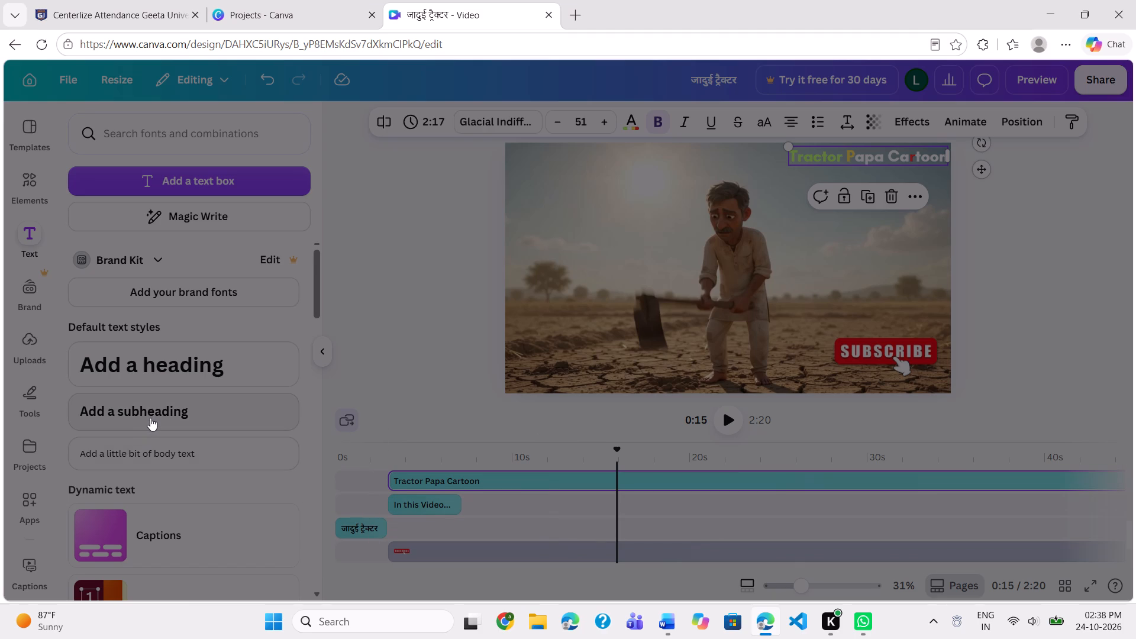
Insert the recently used 14.0 s dark particle video at 2:00, before the "Please Like and Subscribe for More videos...." ending clip.
click(31, 349)
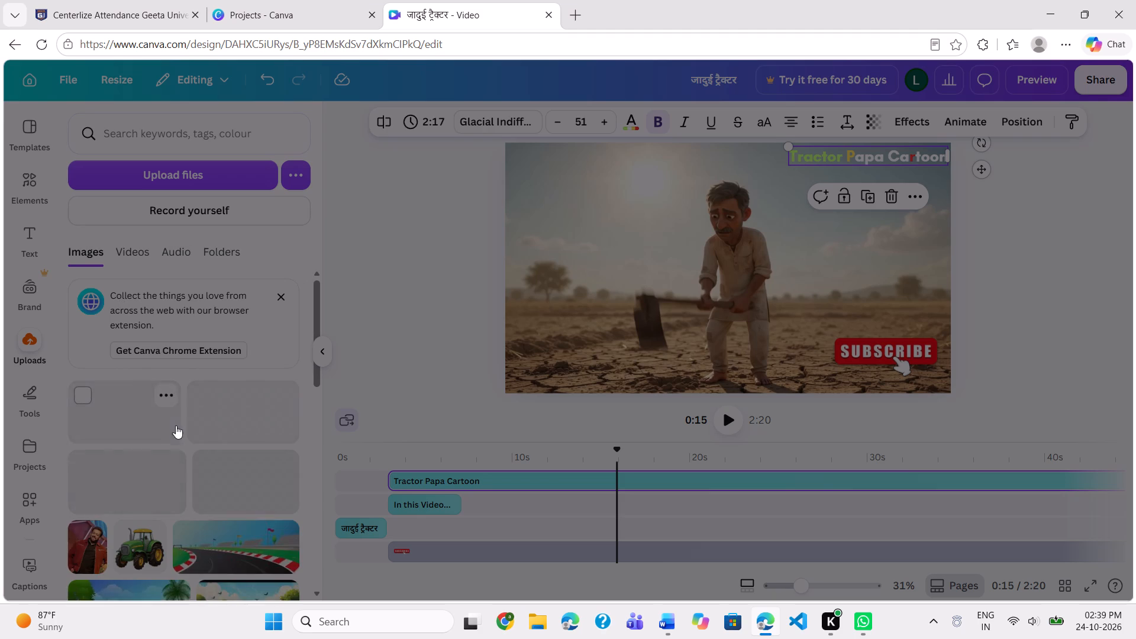
scroll(600, 519, left, 16)
scroll(600, 519, down, 3)
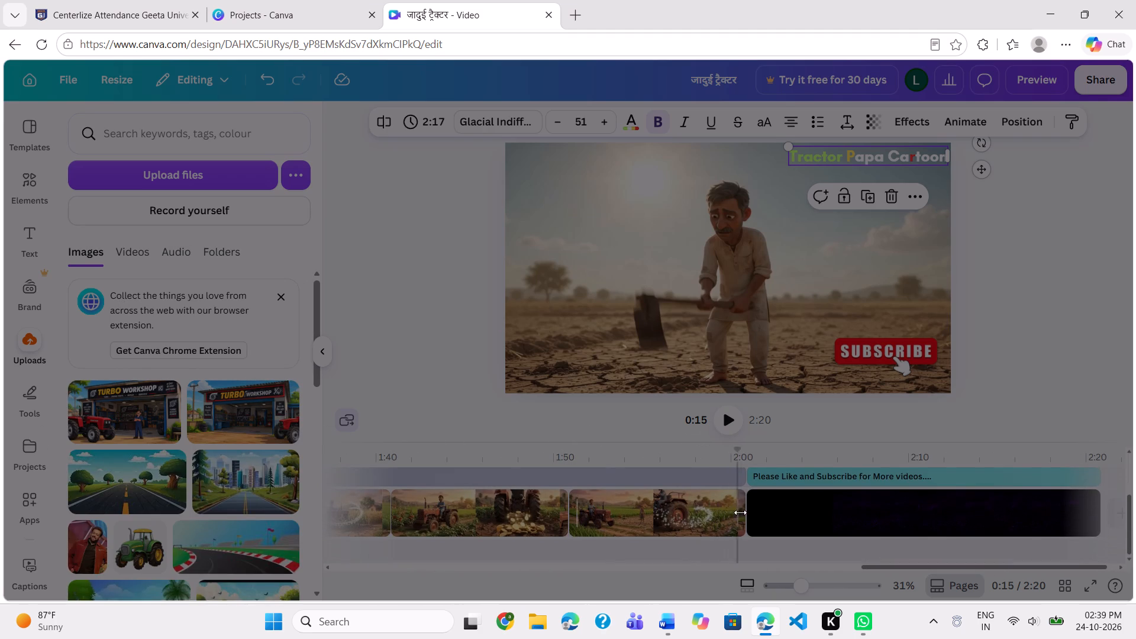
click(746, 512)
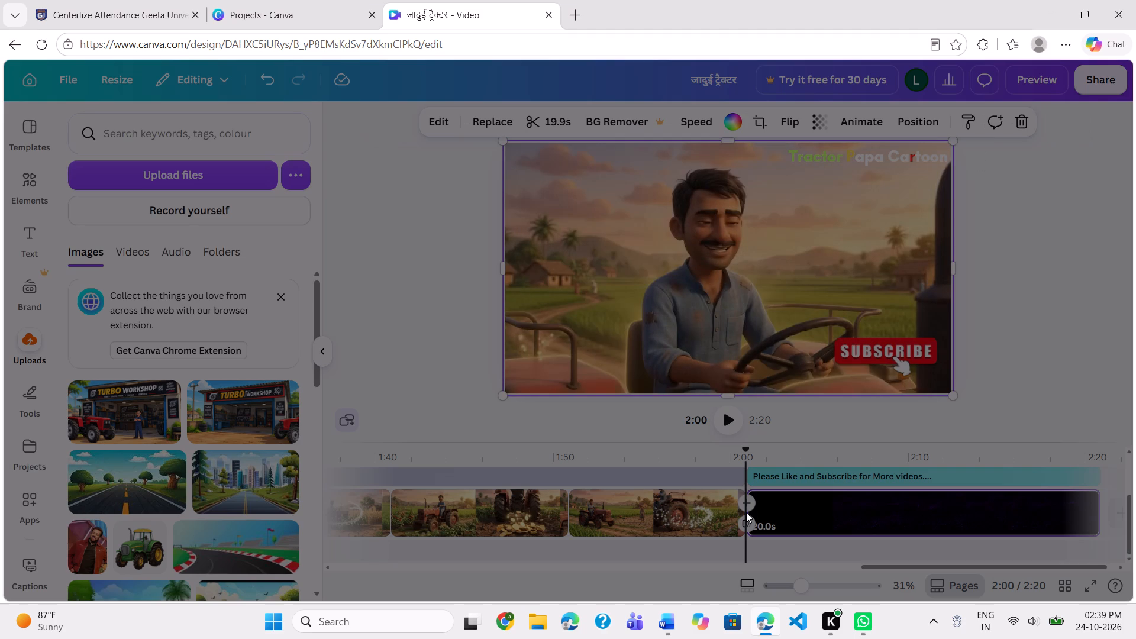
click(798, 512)
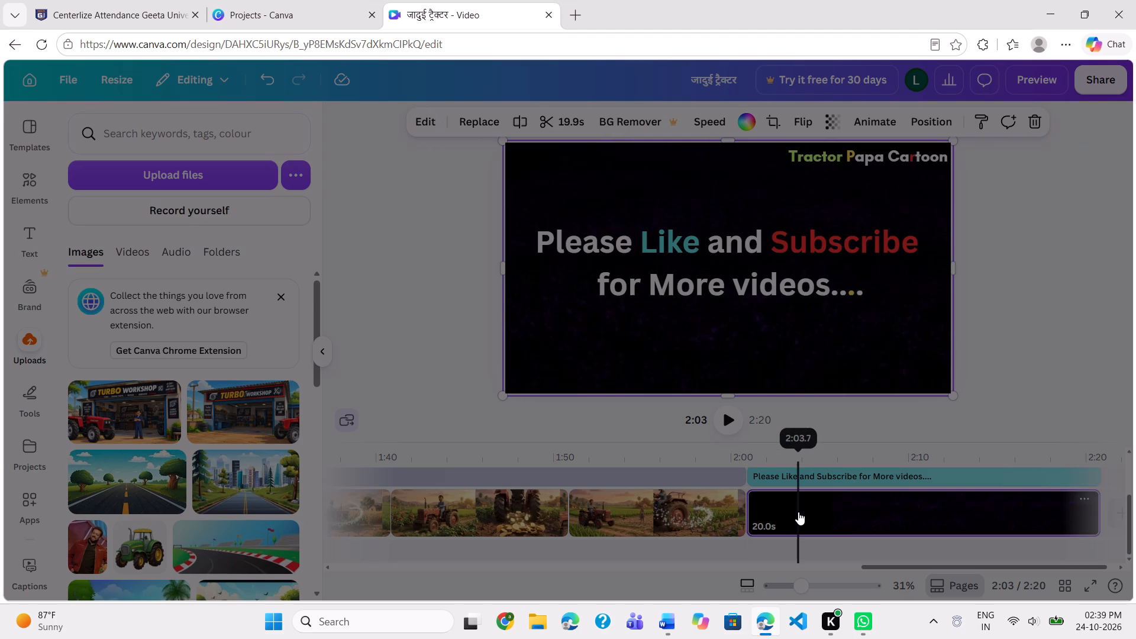
click(747, 515)
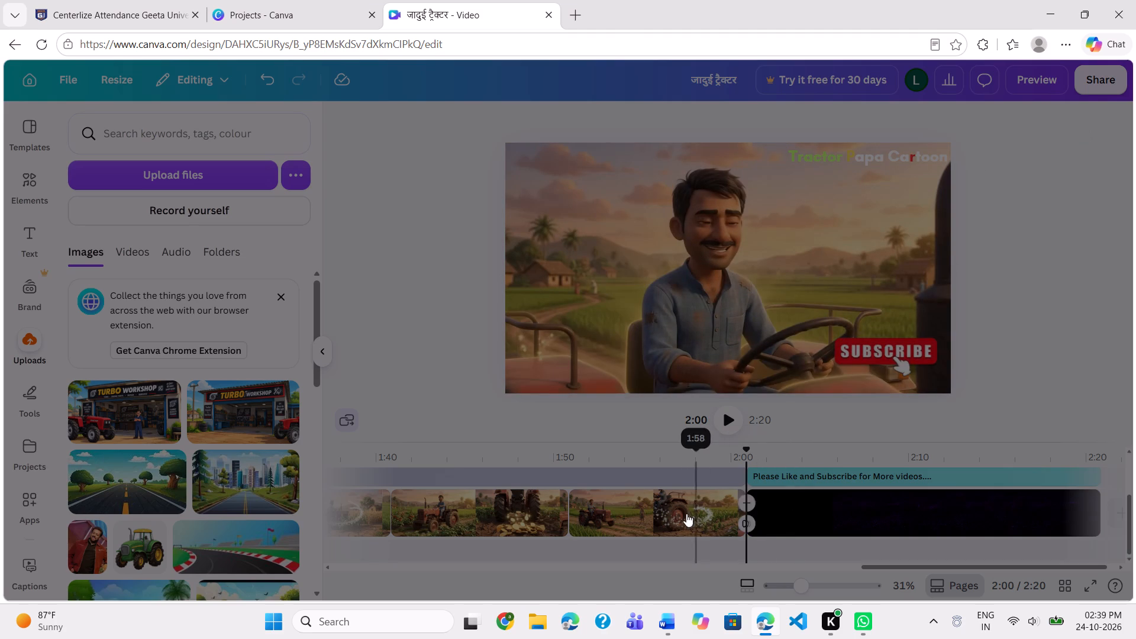
click(30, 185)
click(92, 233)
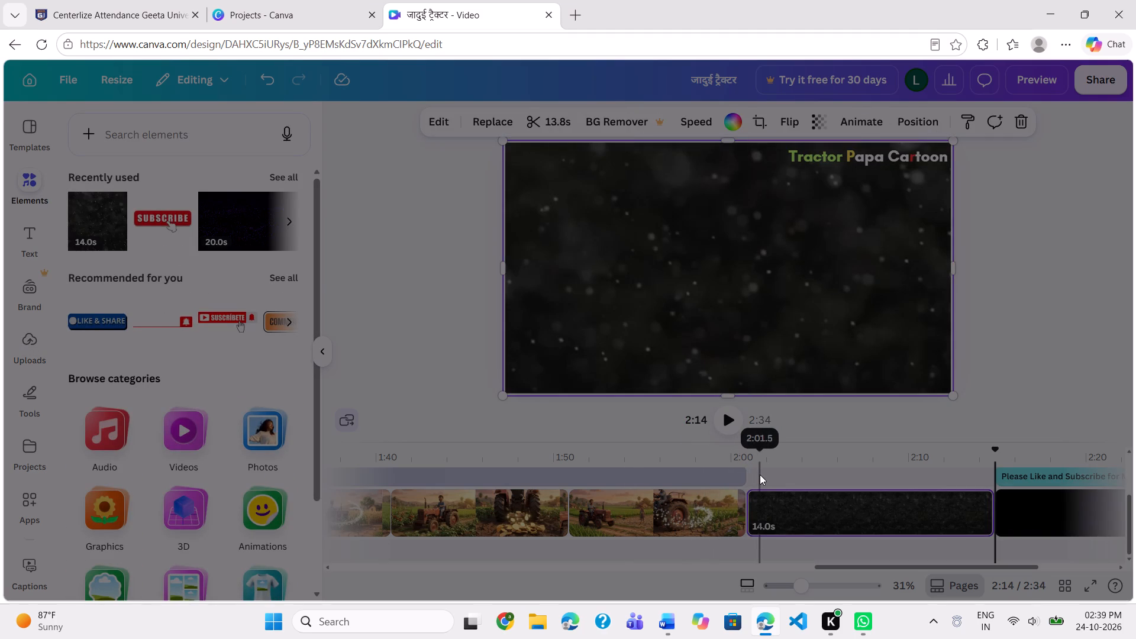
Add a default heading text over the new dark particle clip, starting at about 2:01.5.
click(760, 475)
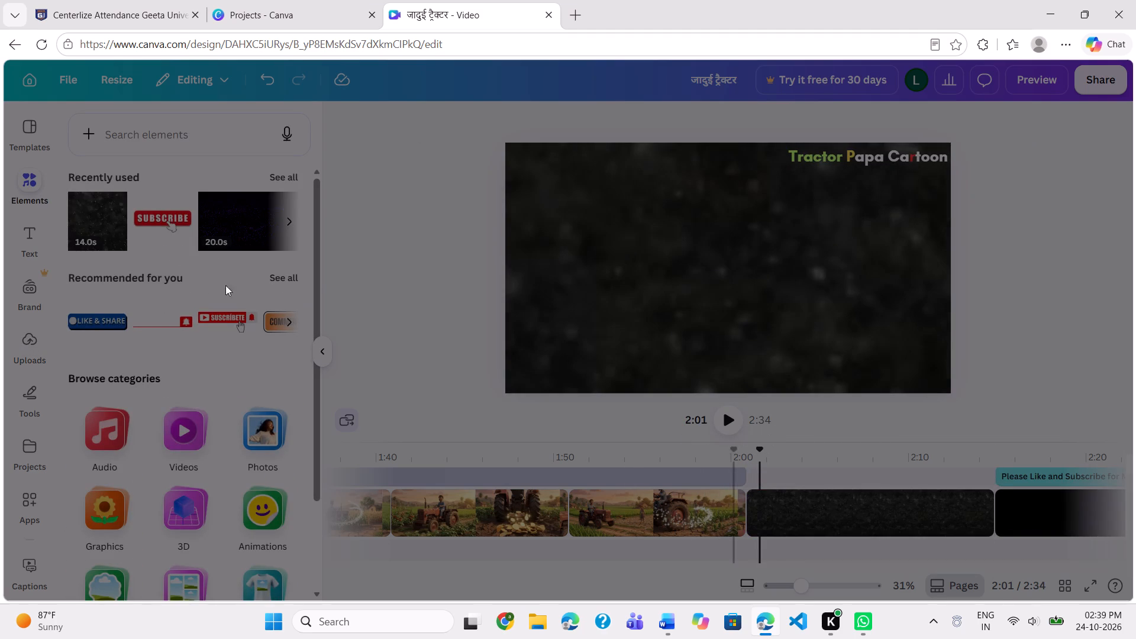
click(30, 224)
click(198, 369)
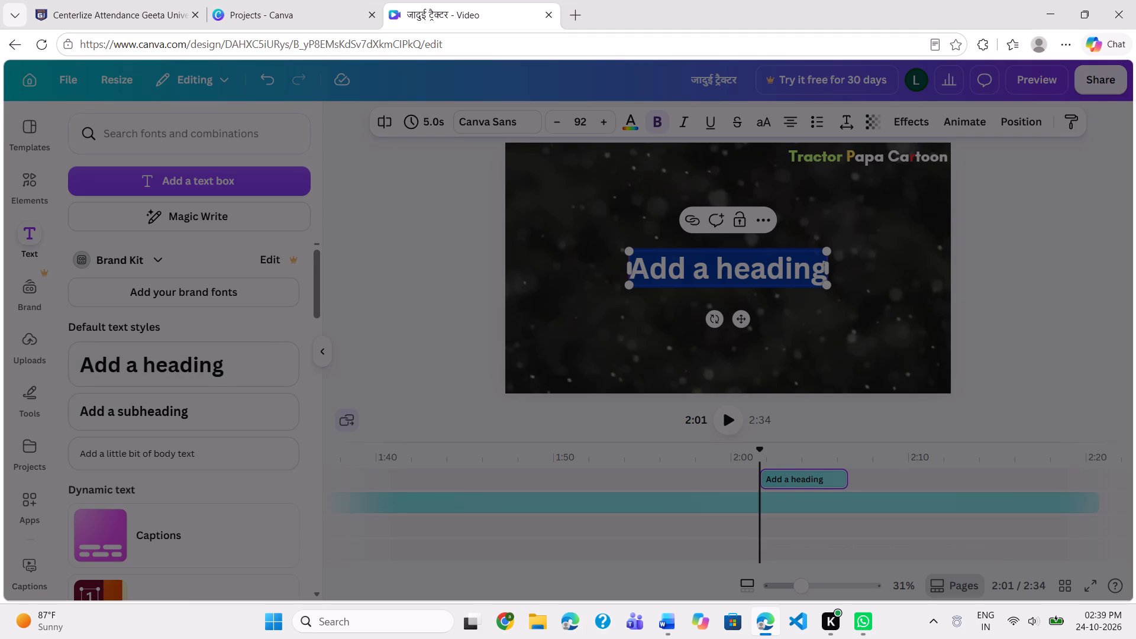
Replace the heading placeholder over the dark clip with "Next video dekhna ka liya Like and Subscribe kre...".
click(821, 270)
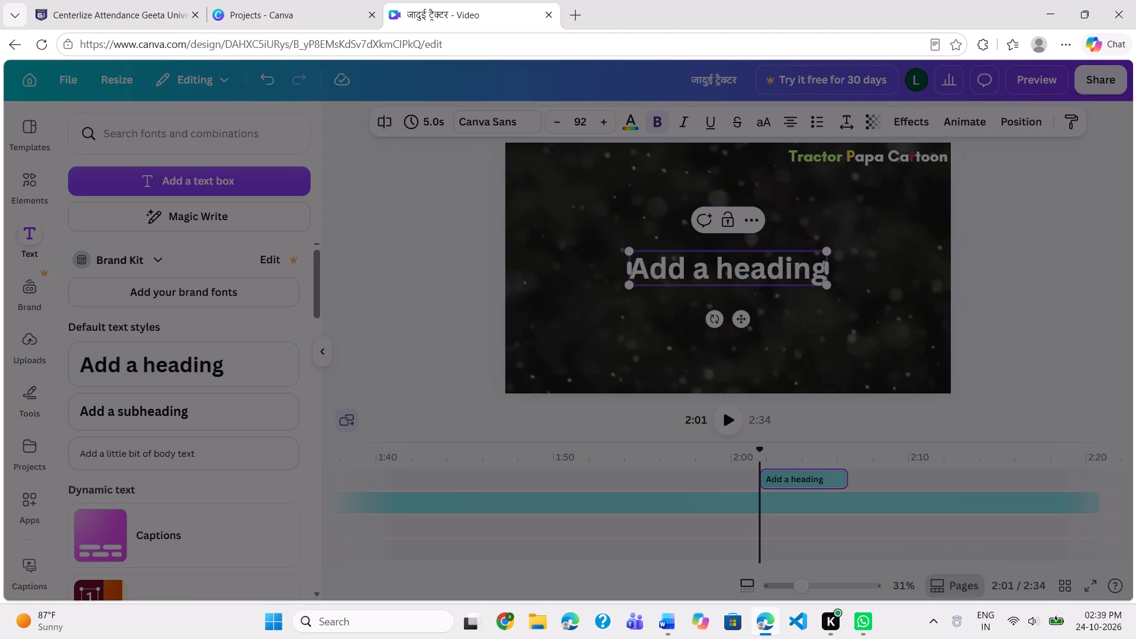
key(BackSpace)
key(BackSpace)
key(BackSpace)
key(BackSpace)
key(BackSpace)
key(BackSpace)
key(BackSpace)
key(BackSpace)
key(BackSpace)
key(BackSpace)
key(BackSpace)
key(BackSpace)
key(BackSpace)
key(BackSpace)
key(BackSpace)
key(BackSpace)
key(BackSpace)
key(BackSpace)
key(BackSpace)
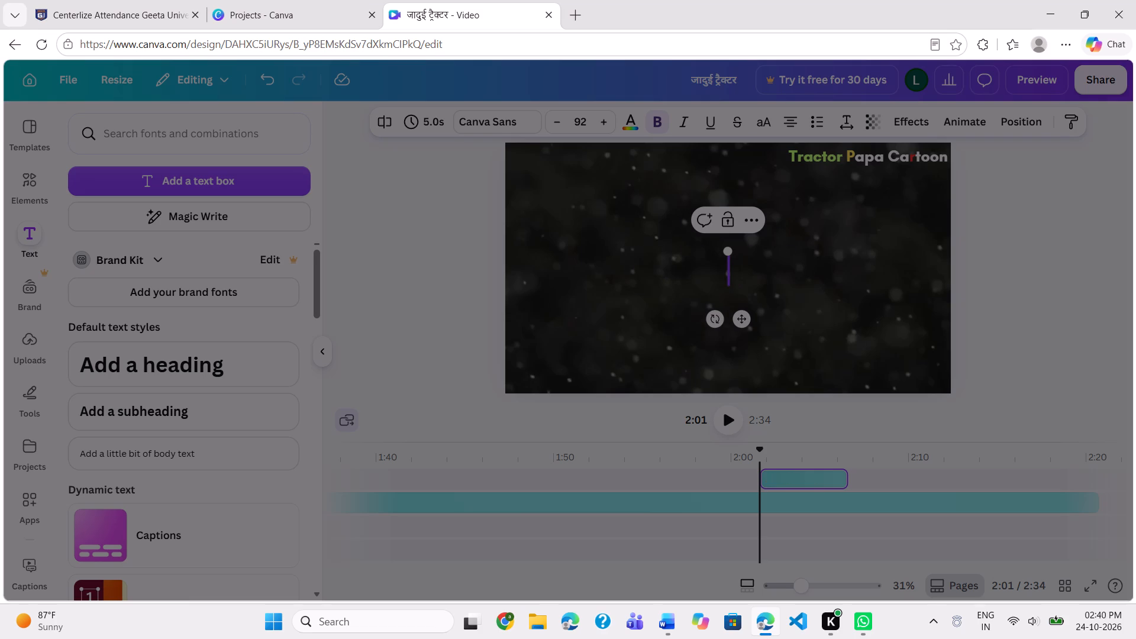
key(shift+n)
text(ext video dekhna la)
key(space)
key(BackSpace)
key(BackSpace)
key(BackSpace)
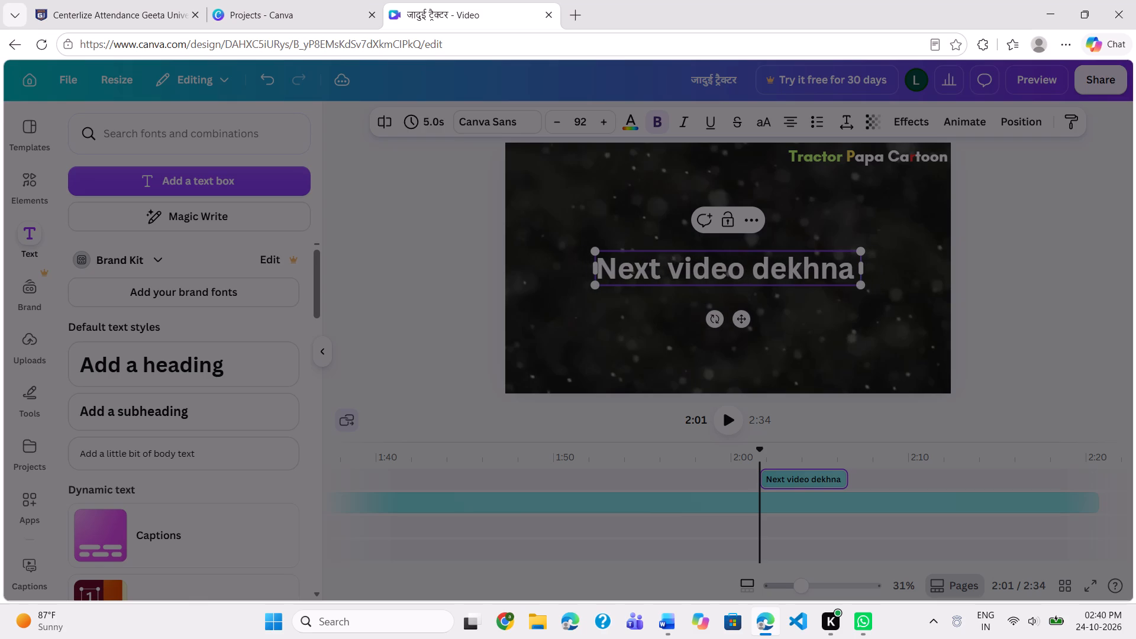
text(ka)
key(space)
text(liya)
key(space)
text(Su)
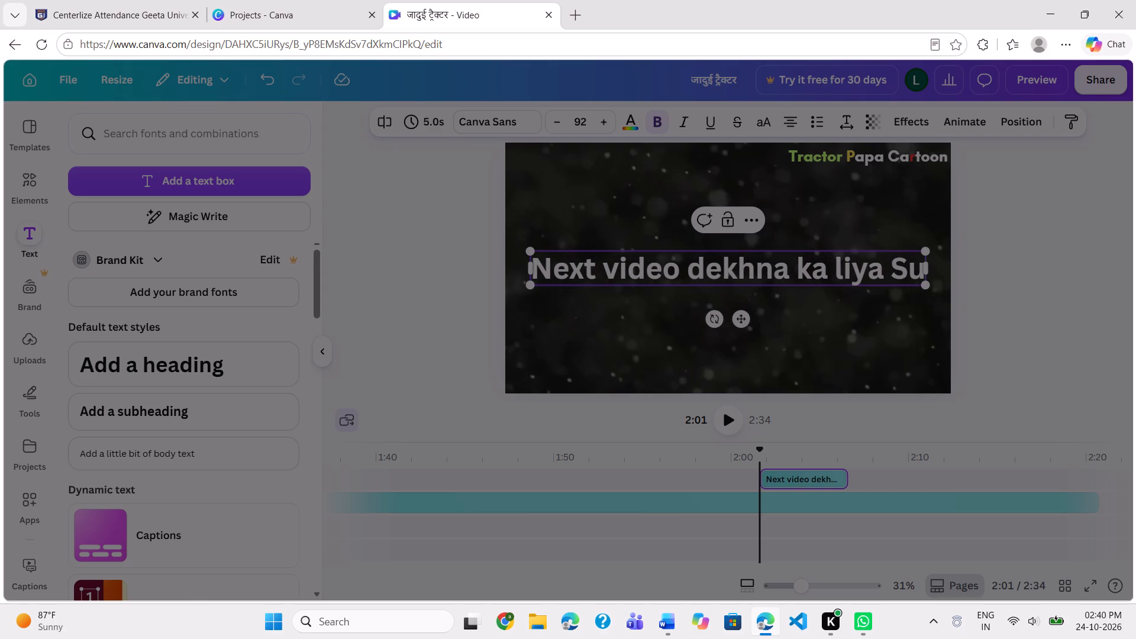
key(BackSpace)
key(BackSpace)
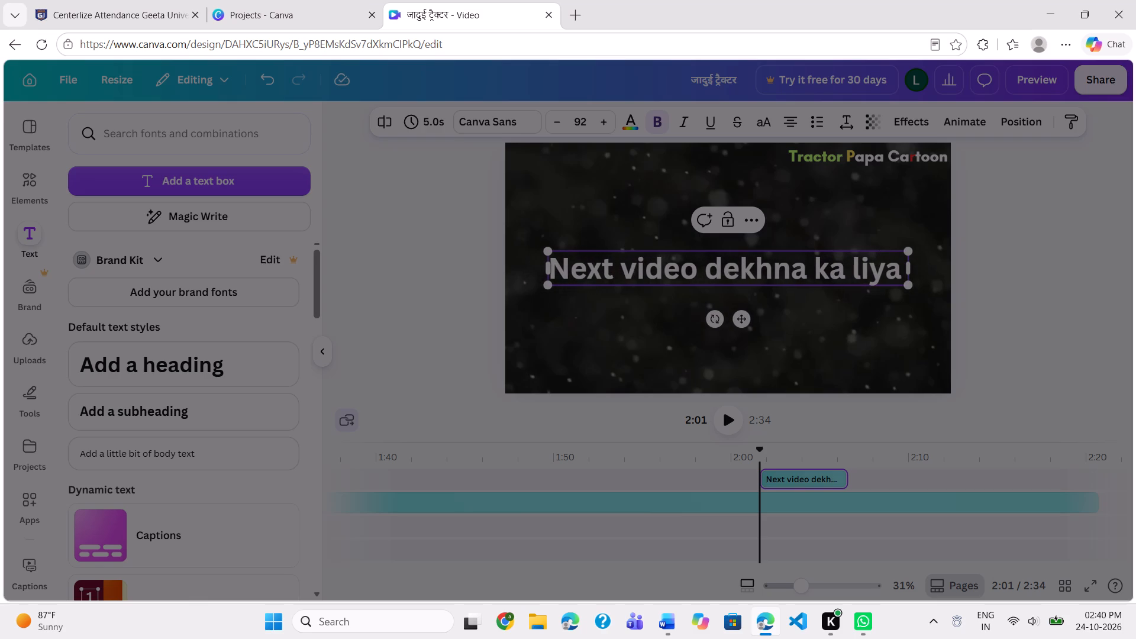
text(Like and S)
text(ubacribe)
key(space)
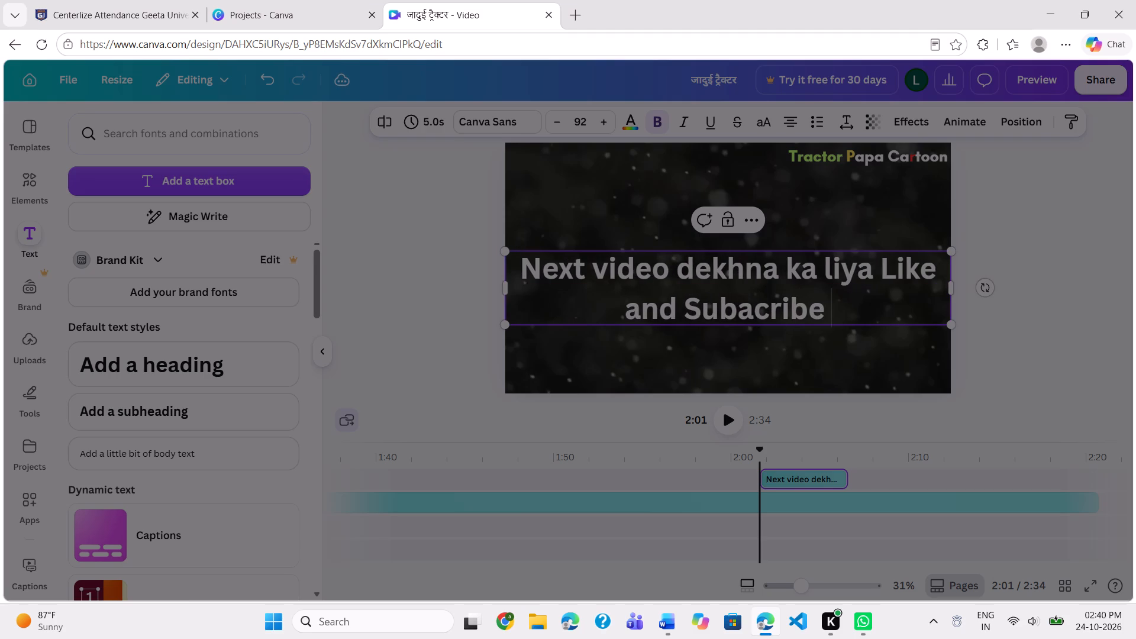
key(BackSpace)
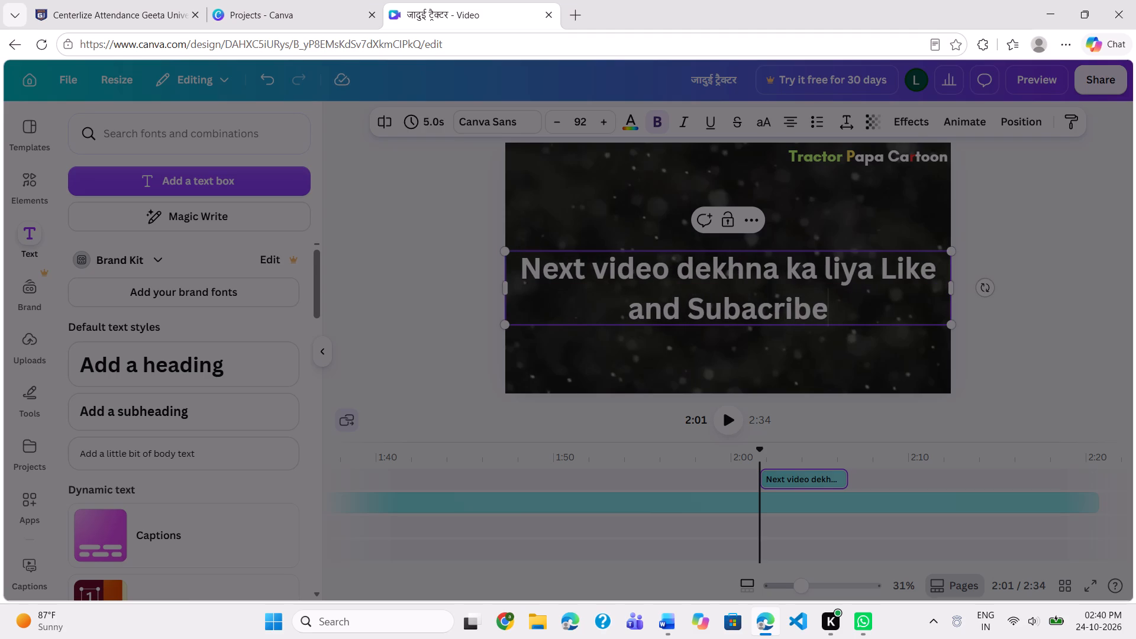
key(BackSpace)
key(BackSpace)
key(BackSpace)
key(BackSpace)
key(BackSpace)
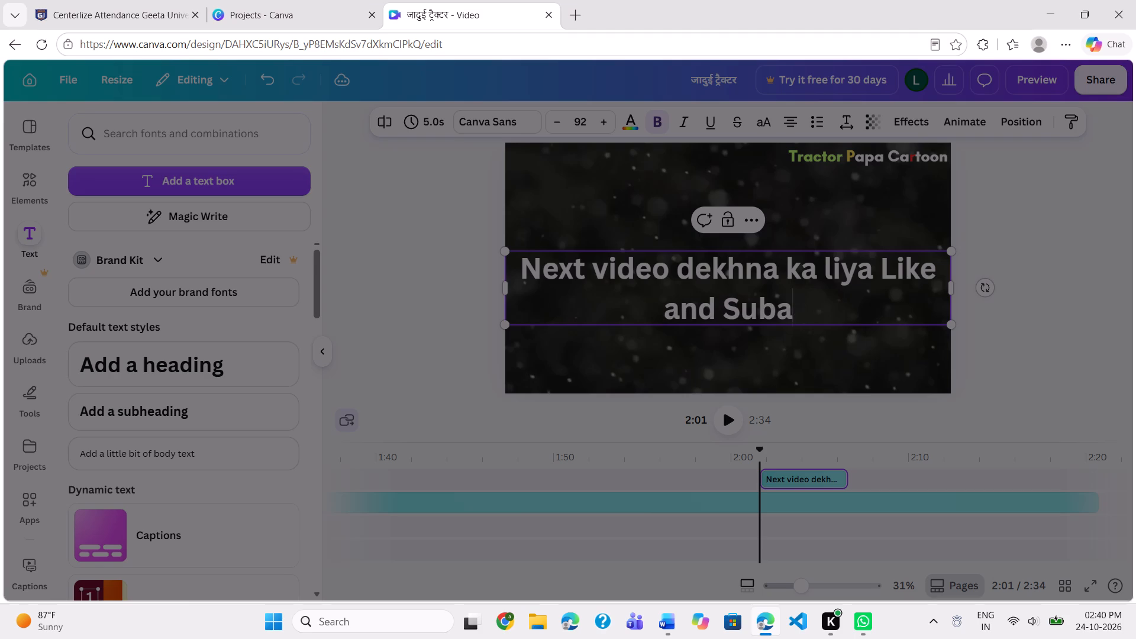
key(BackSpace)
text(scribe k)
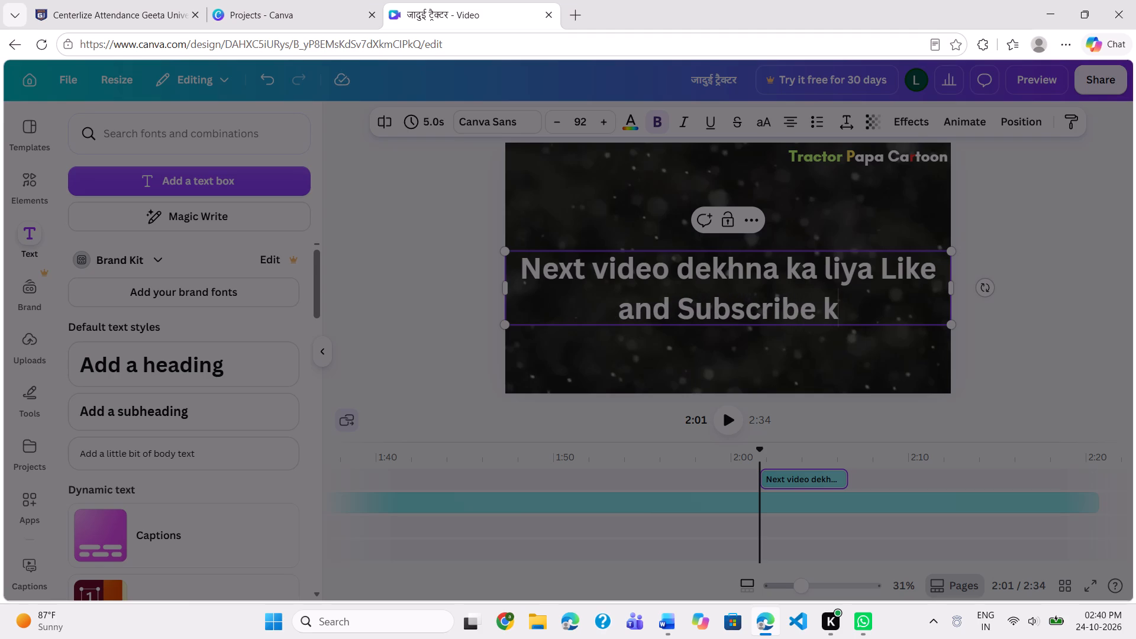
text(re)
text(...)
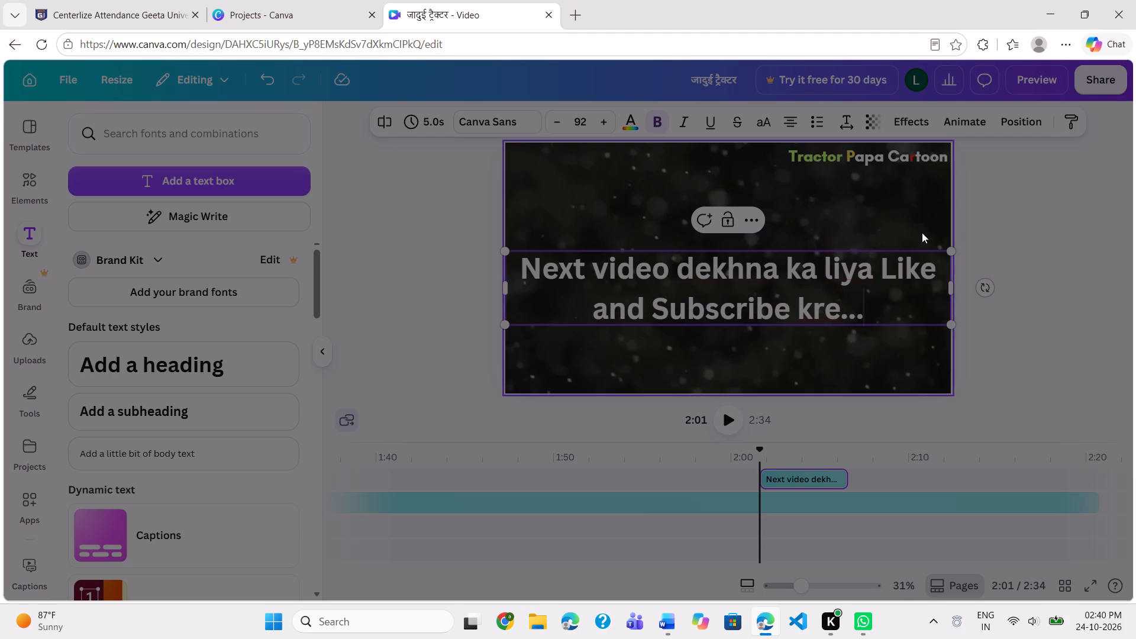
Scale the closing heading down to a font size of about 72.6.
drag(949, 248, 857, 273)
drag(741, 302, 760, 299)
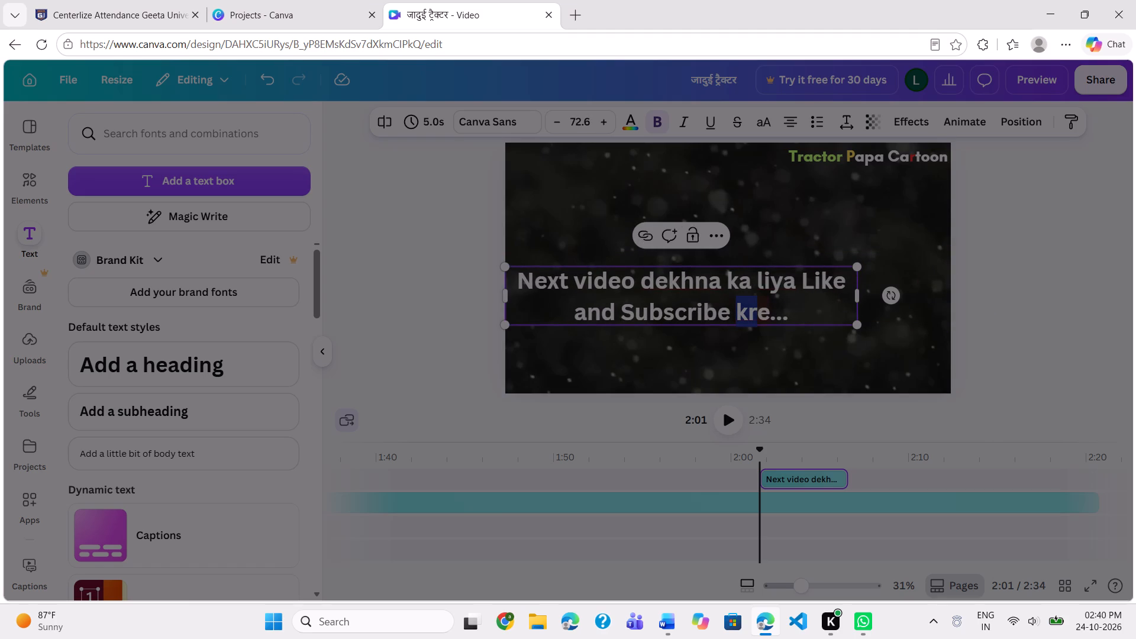
Replace the word "Next" in the closing heading with "Aise he New".
click(566, 283)
click(566, 283)
key(BackSpace)
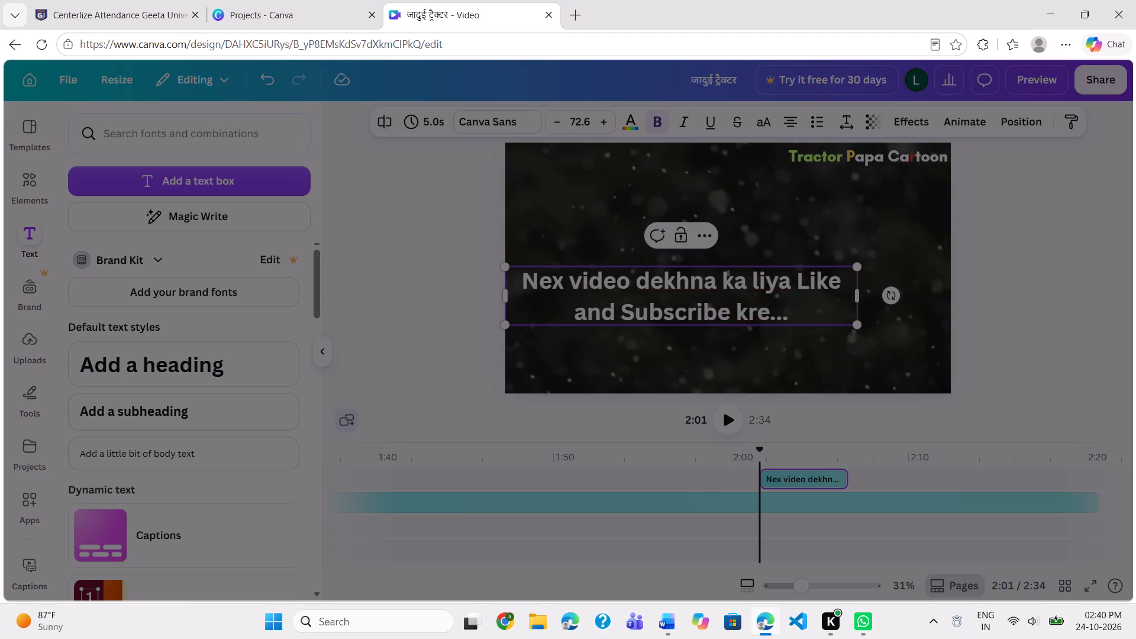
key(BackSpace)
key(BackSpace)
key(BackSpace)
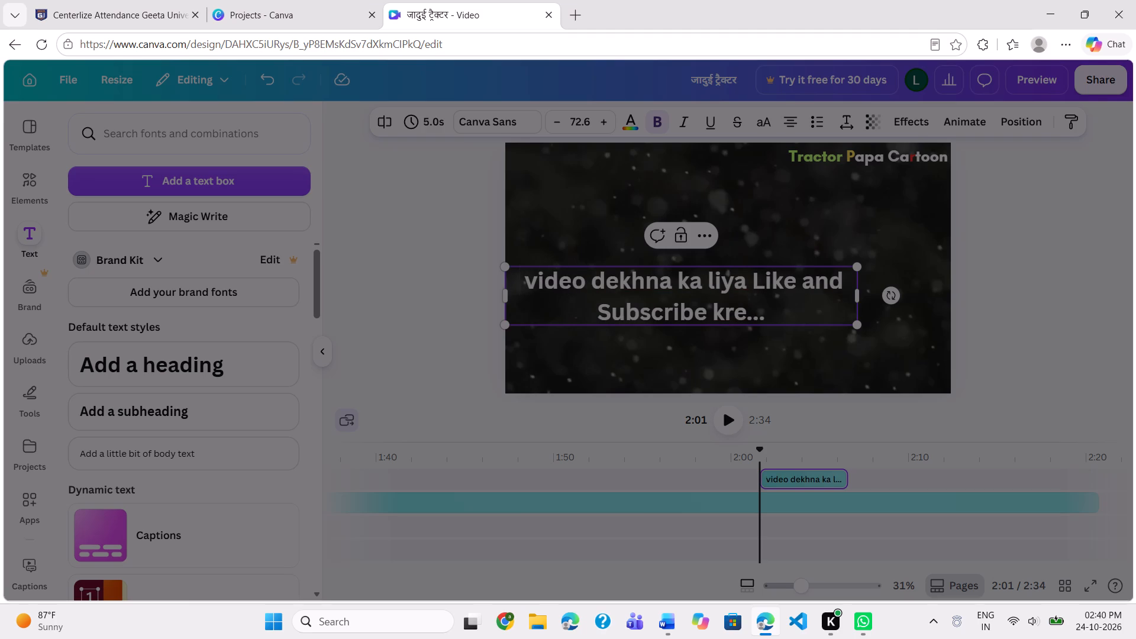
key(shift+a)
text(ise he)
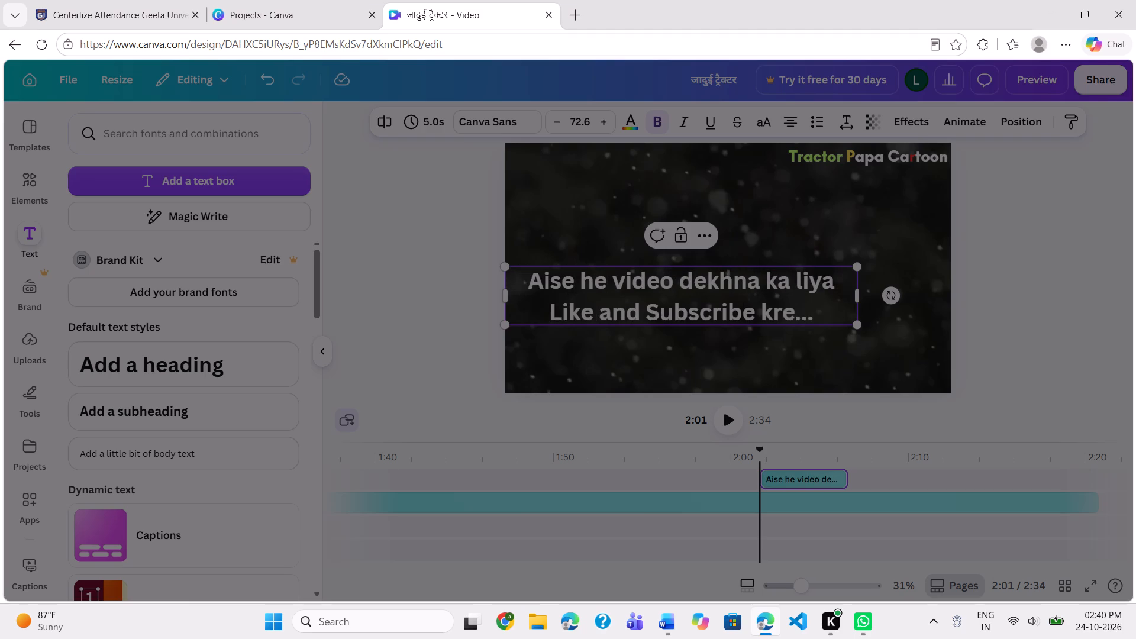
key(space)
text(New)
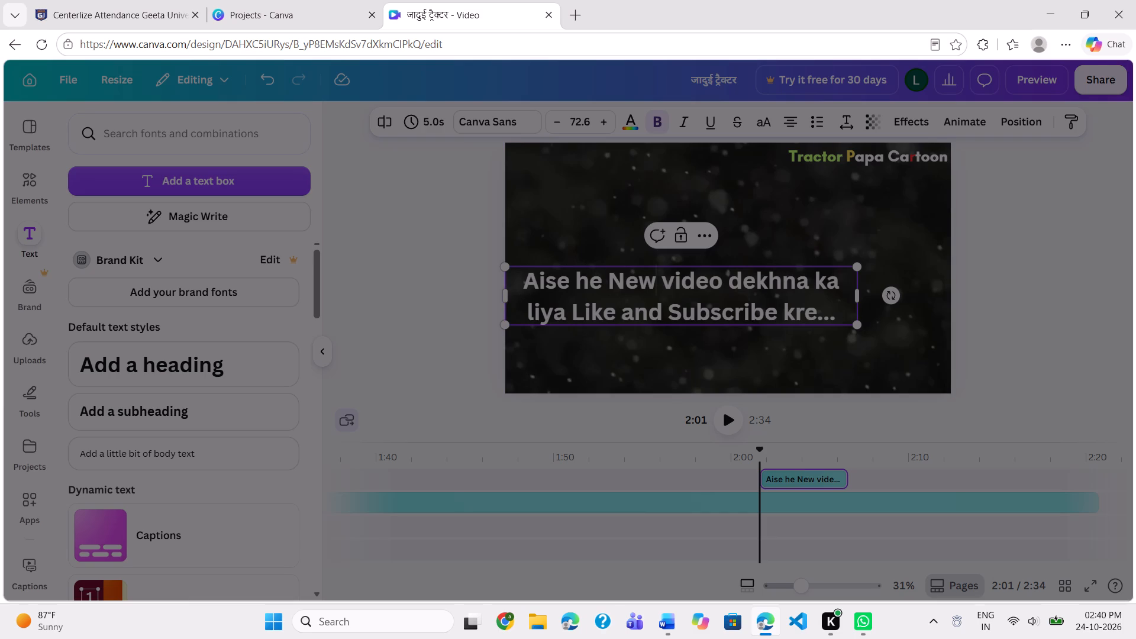
Insert the word "Jarur" before "kre..." in the closing heading.
click(781, 315)
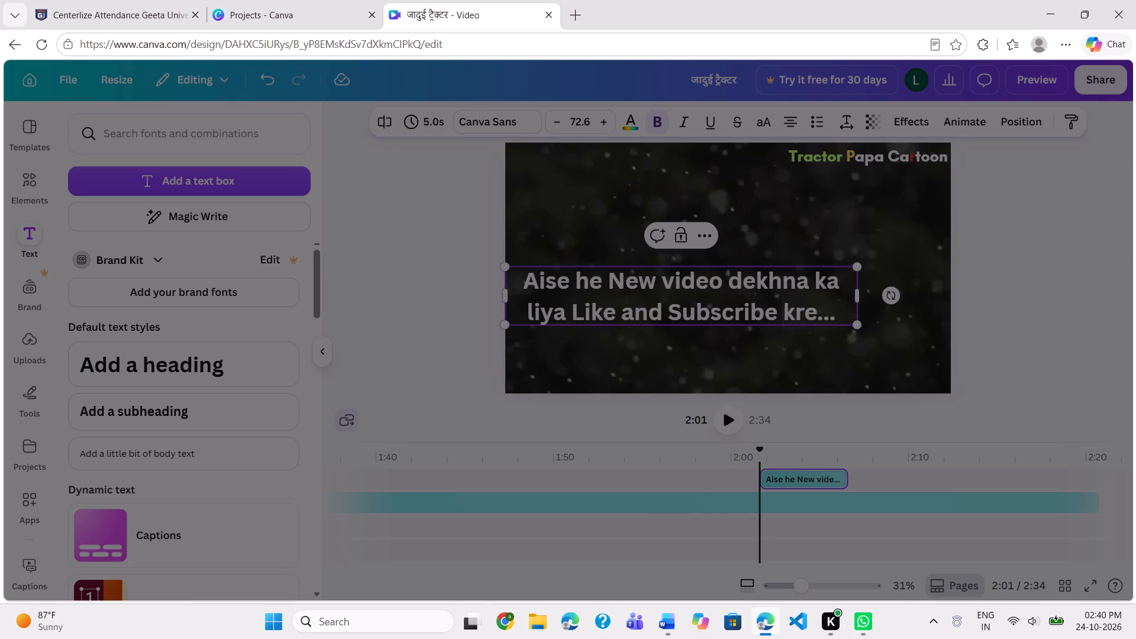
click(781, 315)
key(space)
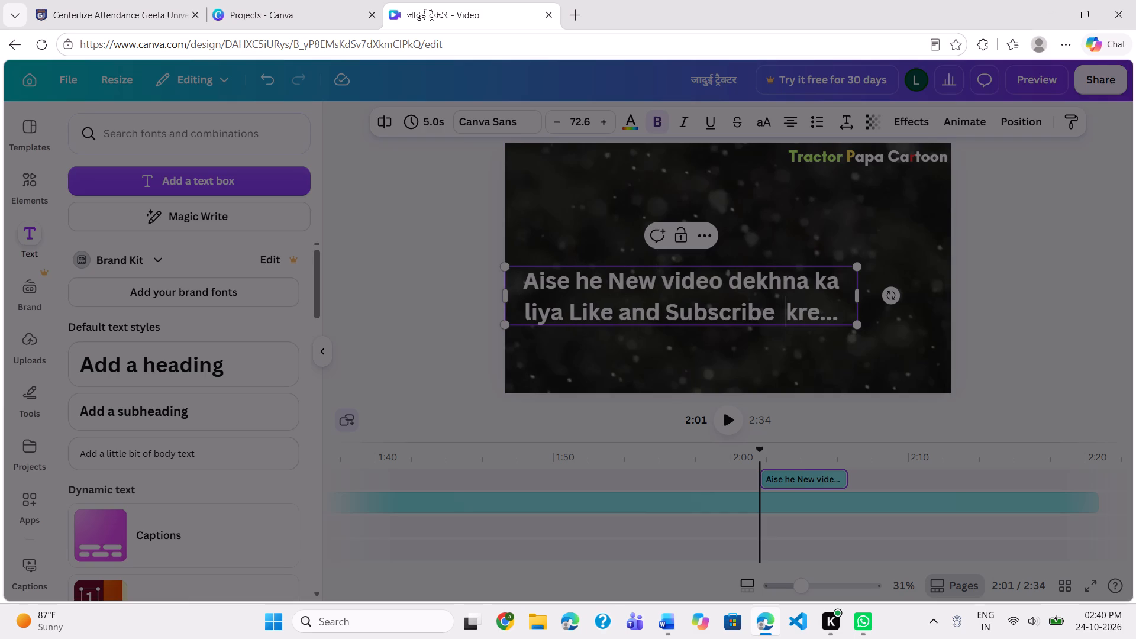
text(Ja)
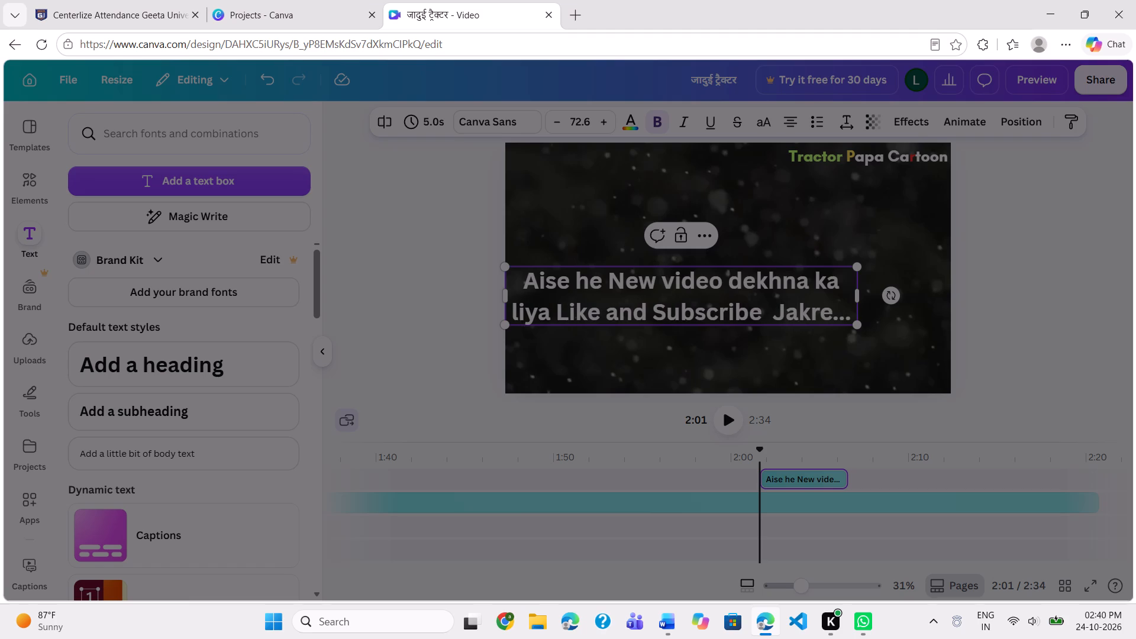
text(rur)
key(space)
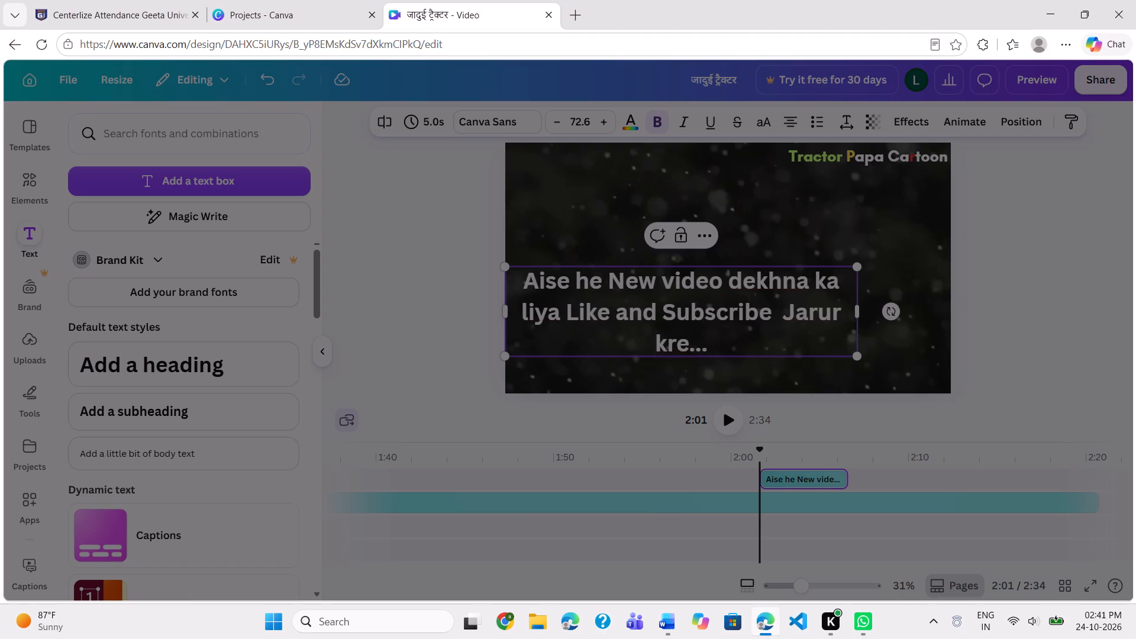
Move the closing heading up to about the centre of the dark frame.
click(957, 292)
drag(752, 310, 804, 270)
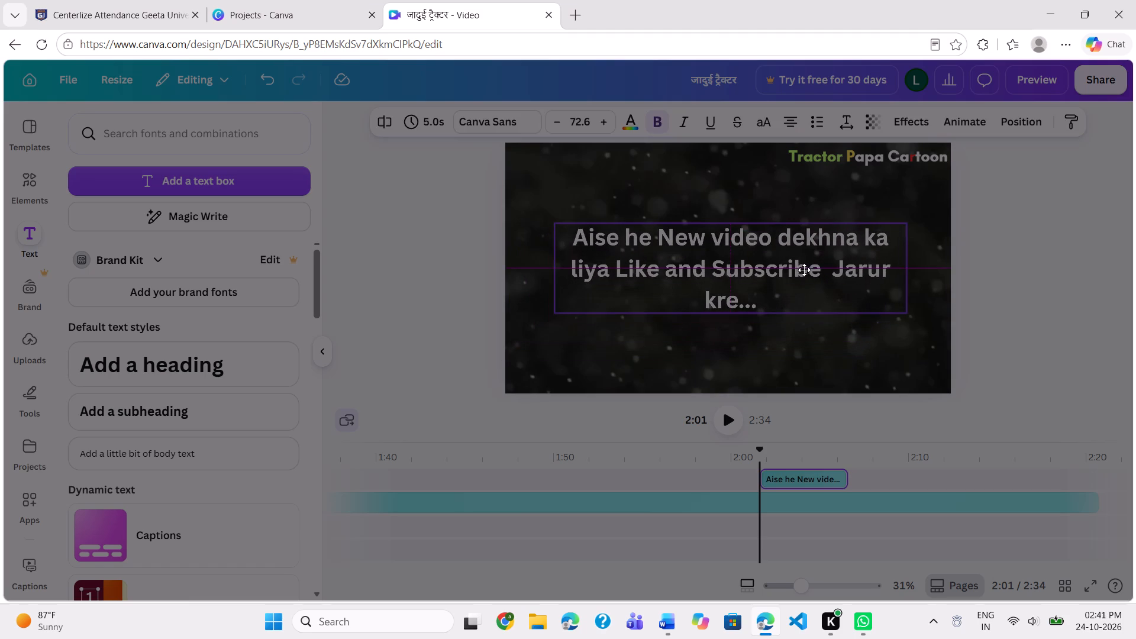
drag(804, 270, 792, 272)
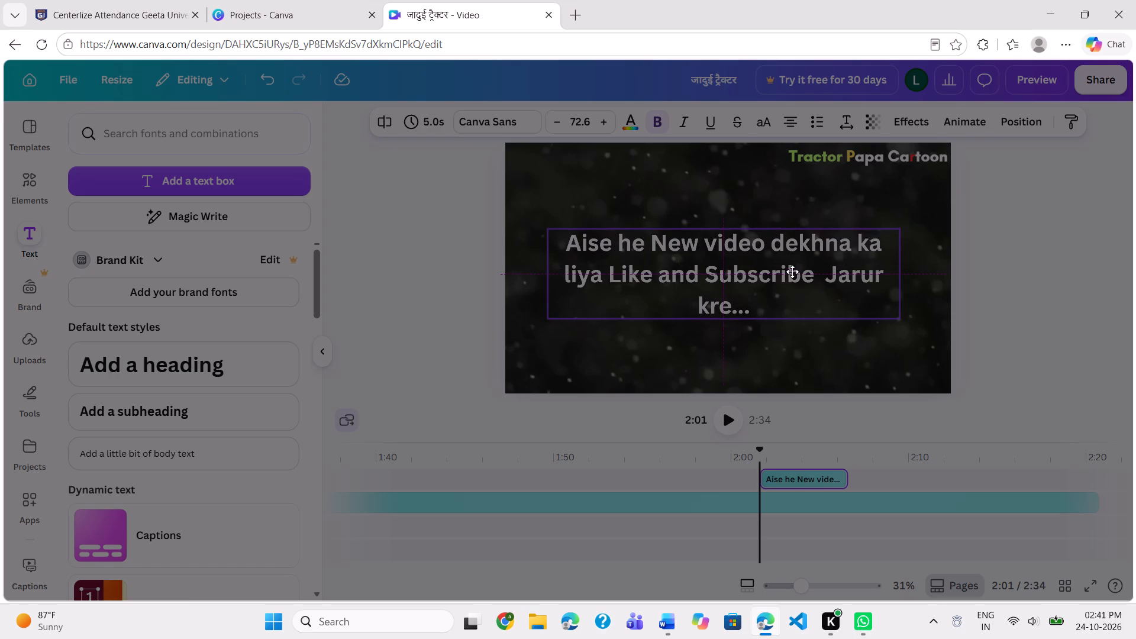
drag(792, 272, 793, 274)
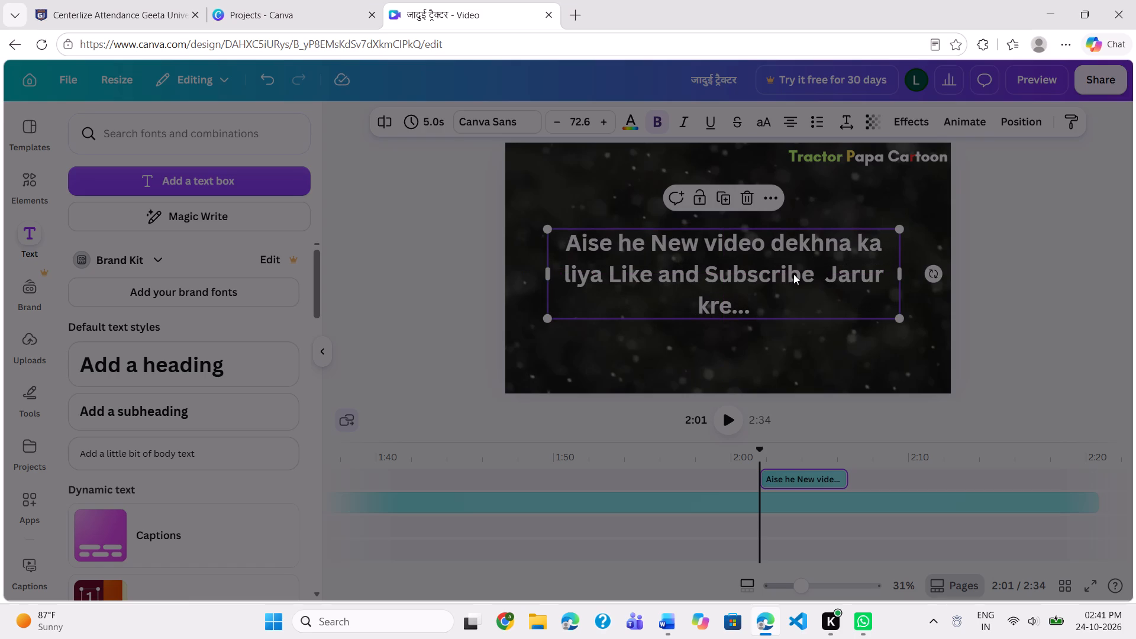
click(835, 340)
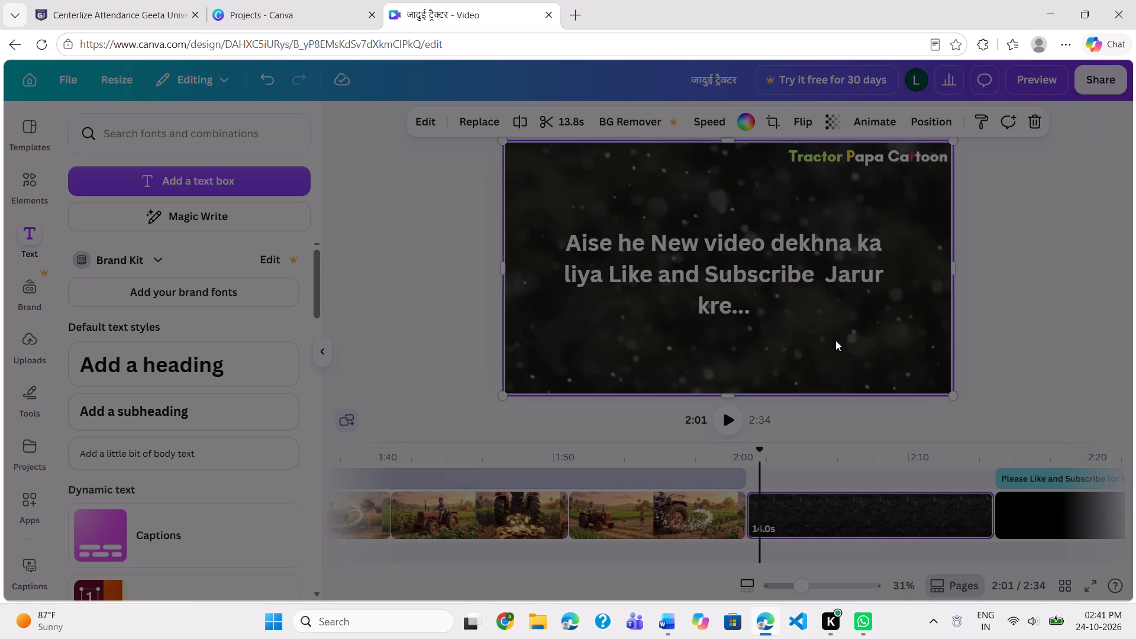
click(813, 288)
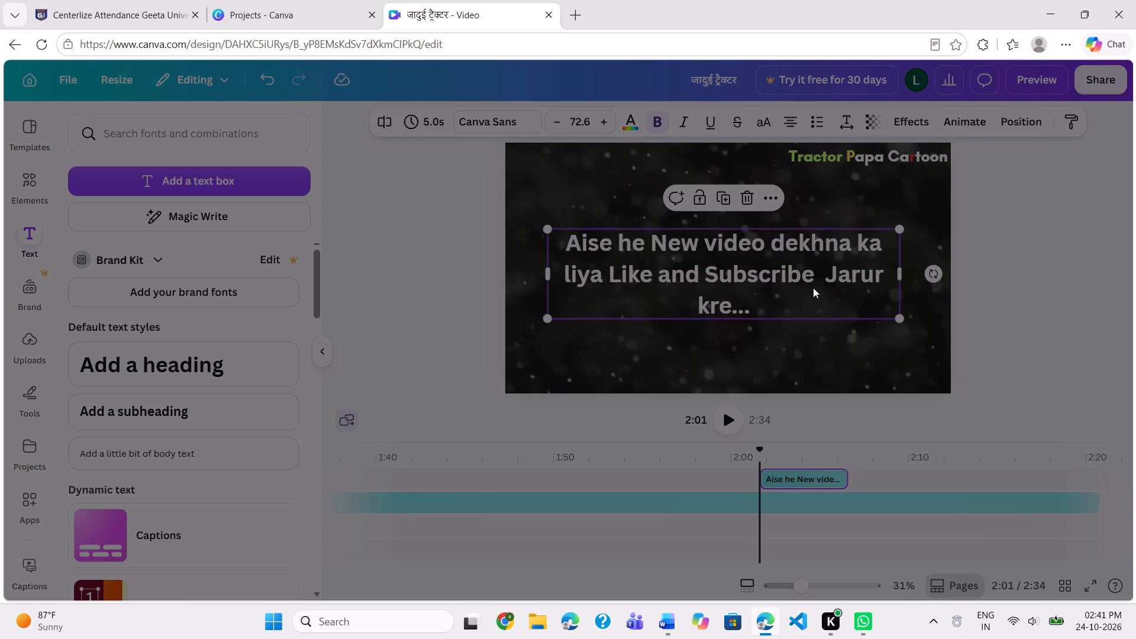
click(813, 288)
Move the "Aise he New video..." heading clip on the timeline onto the dark particle clip, attaching it there.
scroll(835, 443, down, 1)
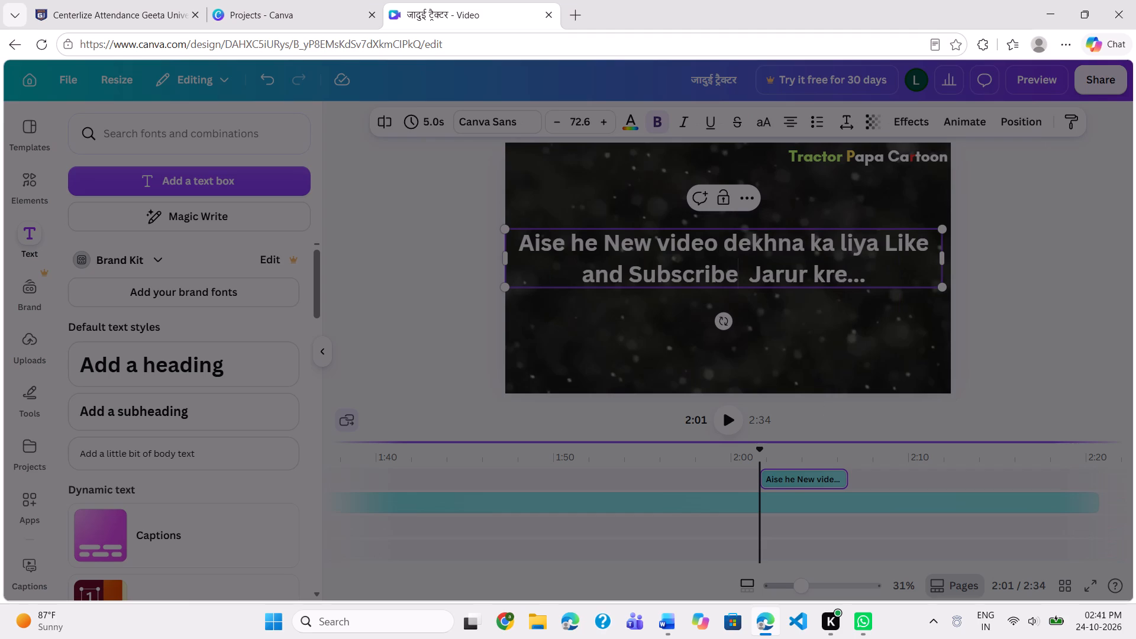
scroll(835, 443, down, 2)
scroll(839, 514, down, 1)
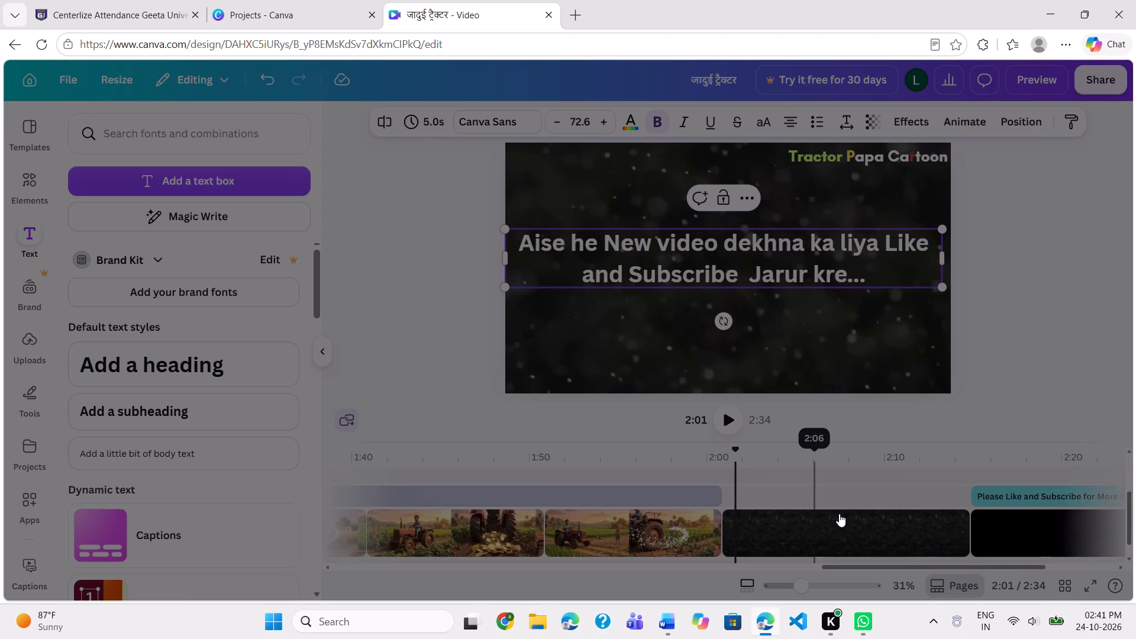
scroll(839, 514, up, 2)
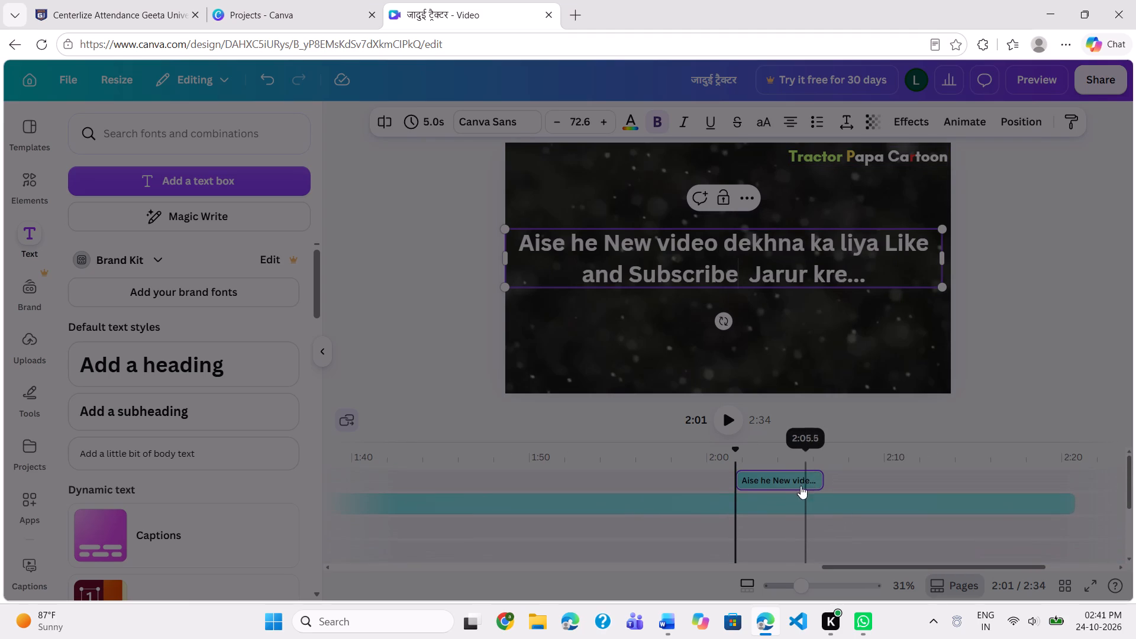
drag(792, 479, 814, 523)
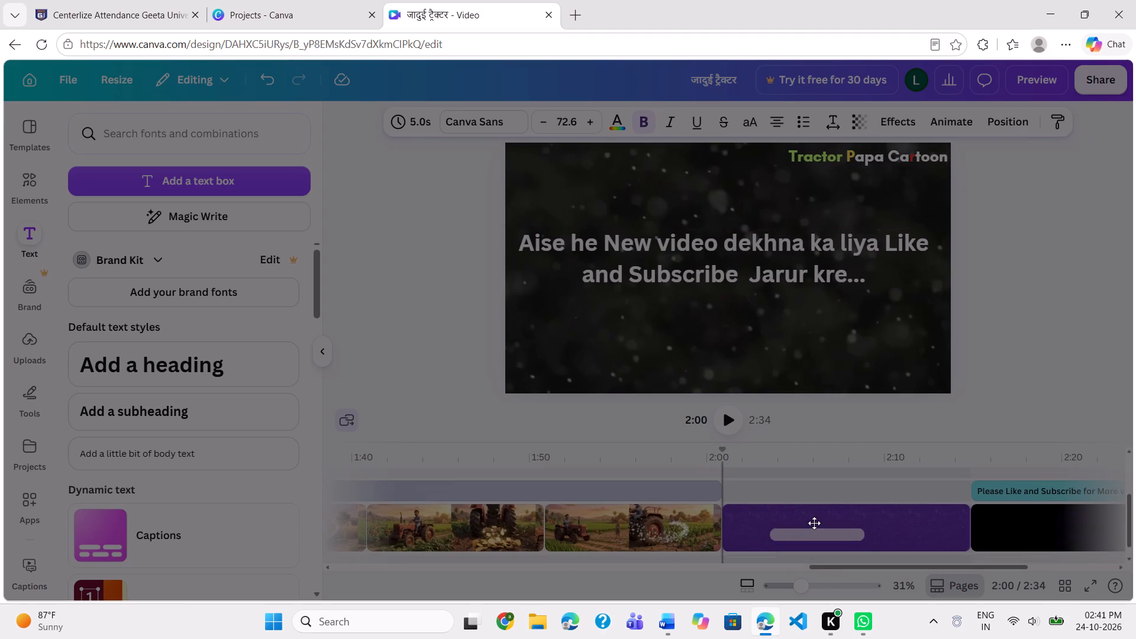
drag(814, 523, 807, 493)
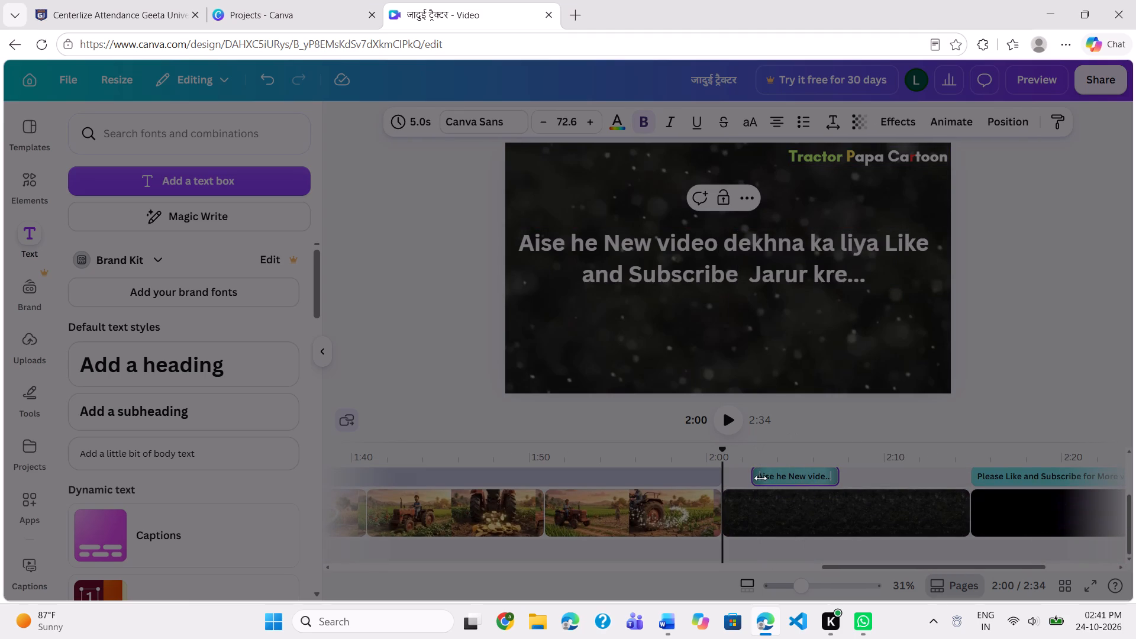
Extend the heading clip at both ends to 14.0 s so it spans the whole dark clip, and preview it at 2:08.
drag(752, 476, 728, 476)
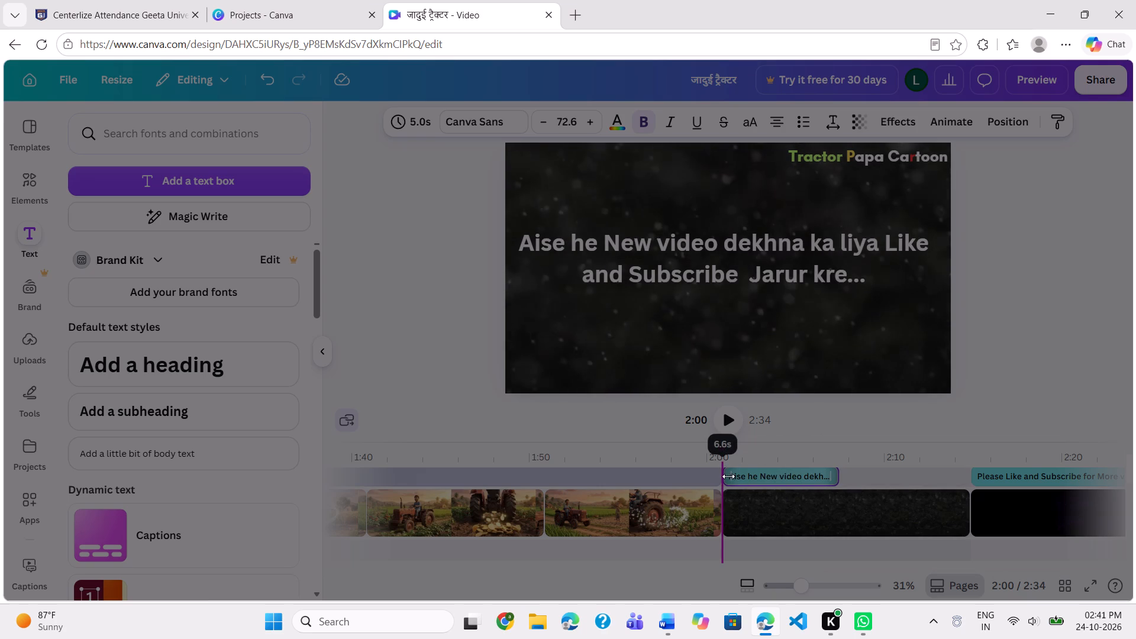
drag(828, 479, 831, 479)
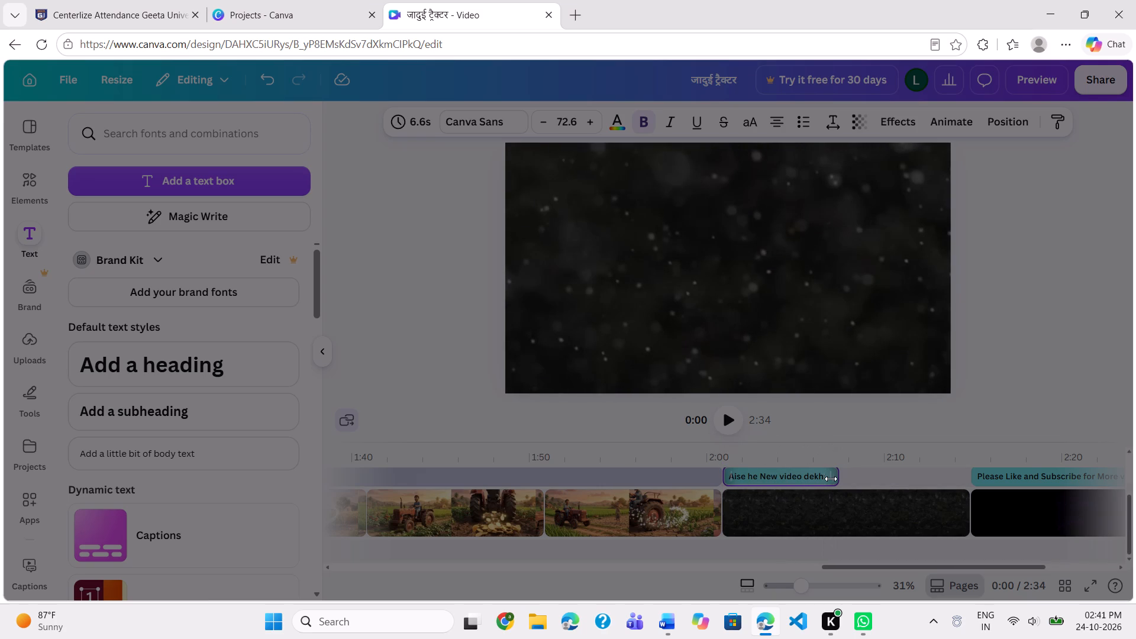
drag(831, 479, 958, 490)
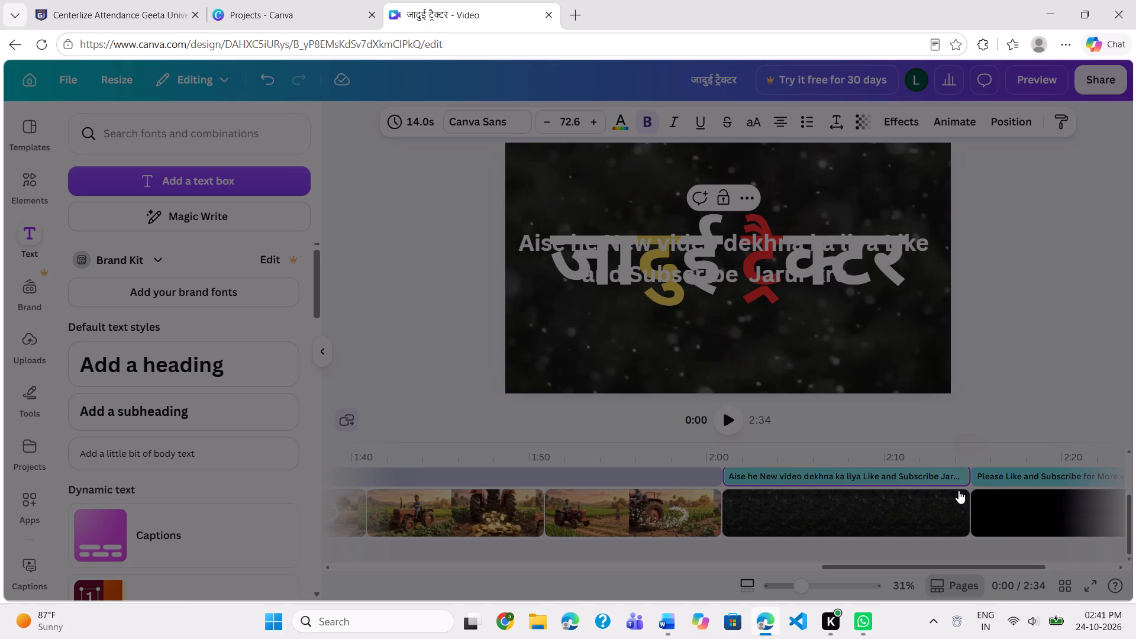
scroll(958, 490, down, 1)
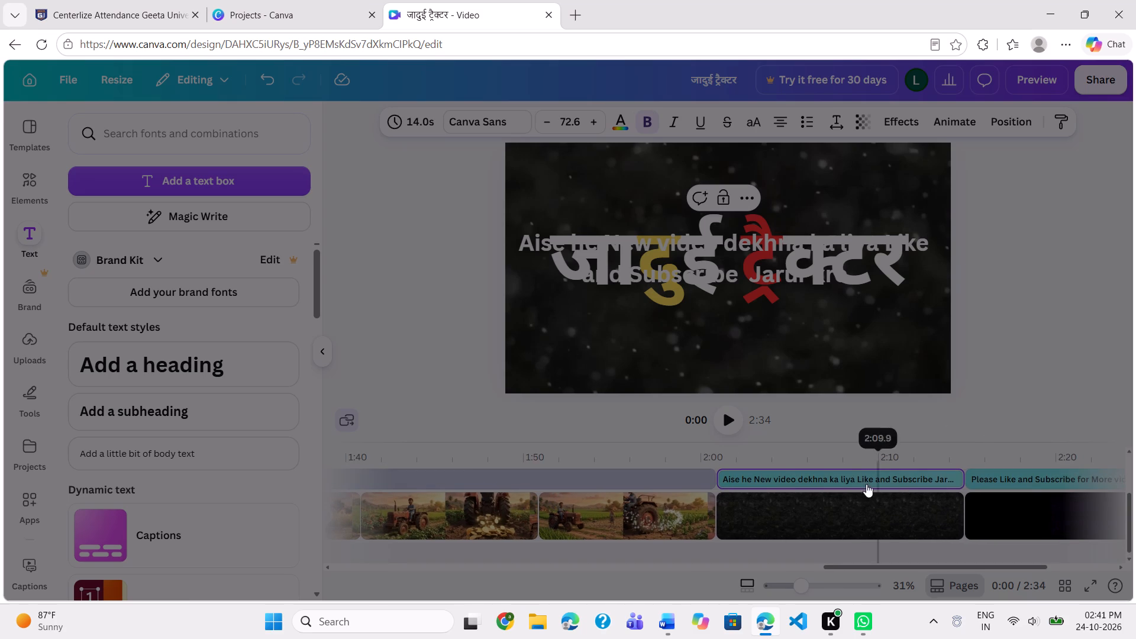
click(844, 499)
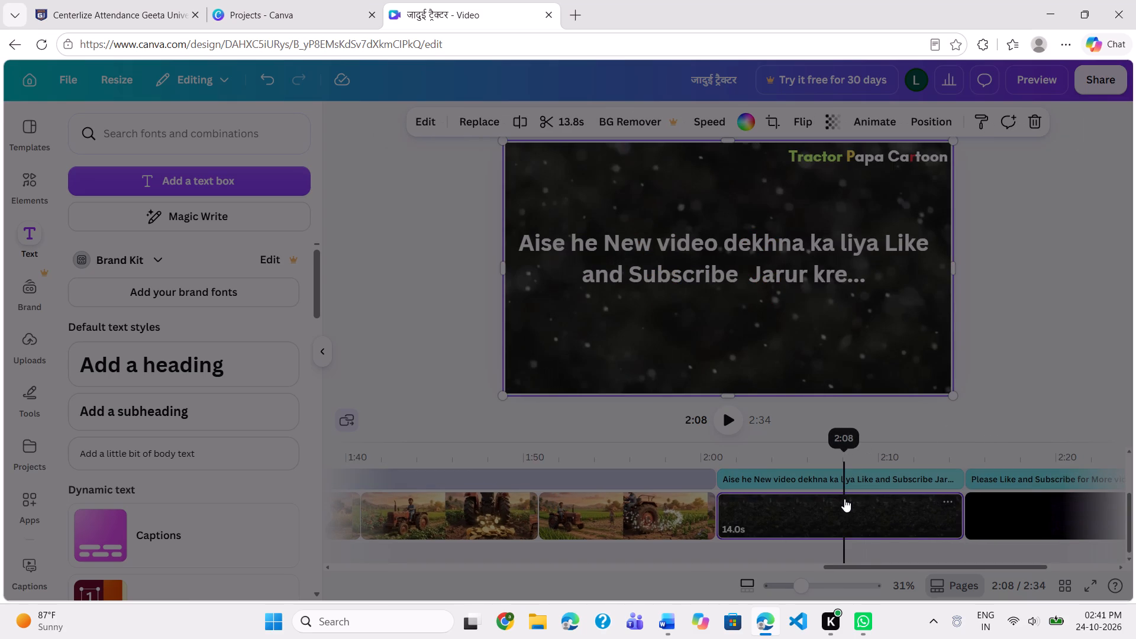
Trim the end of the "Tractor Papa Cartoon" heading's timing to 1:57 so it stops where the dark particle clip begins.
click(692, 496)
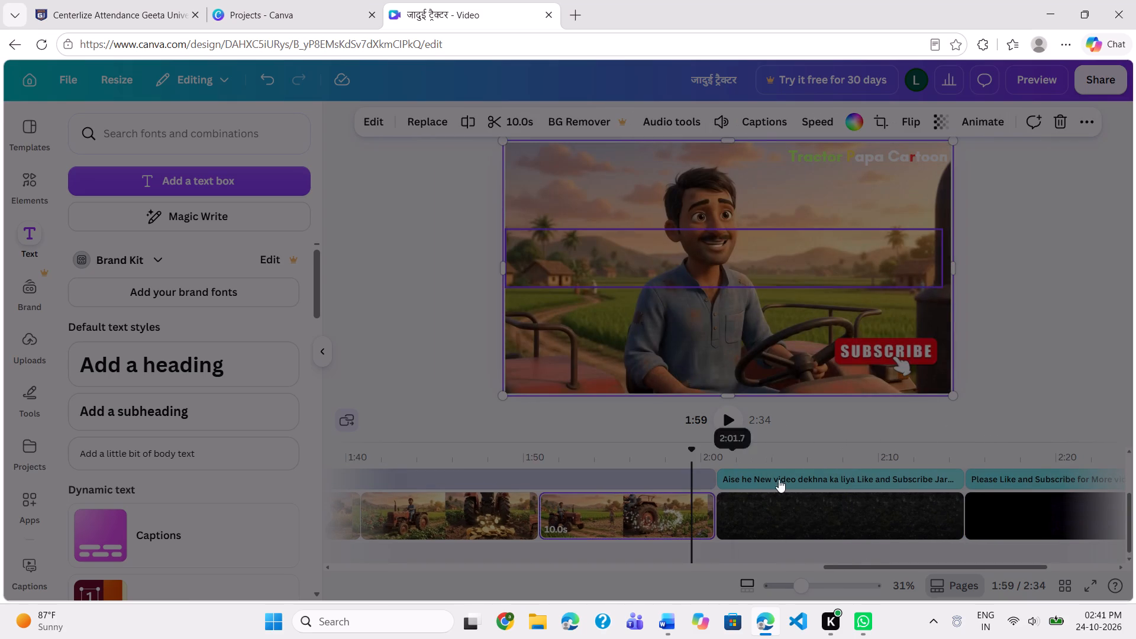
scroll(879, 474, left, 5)
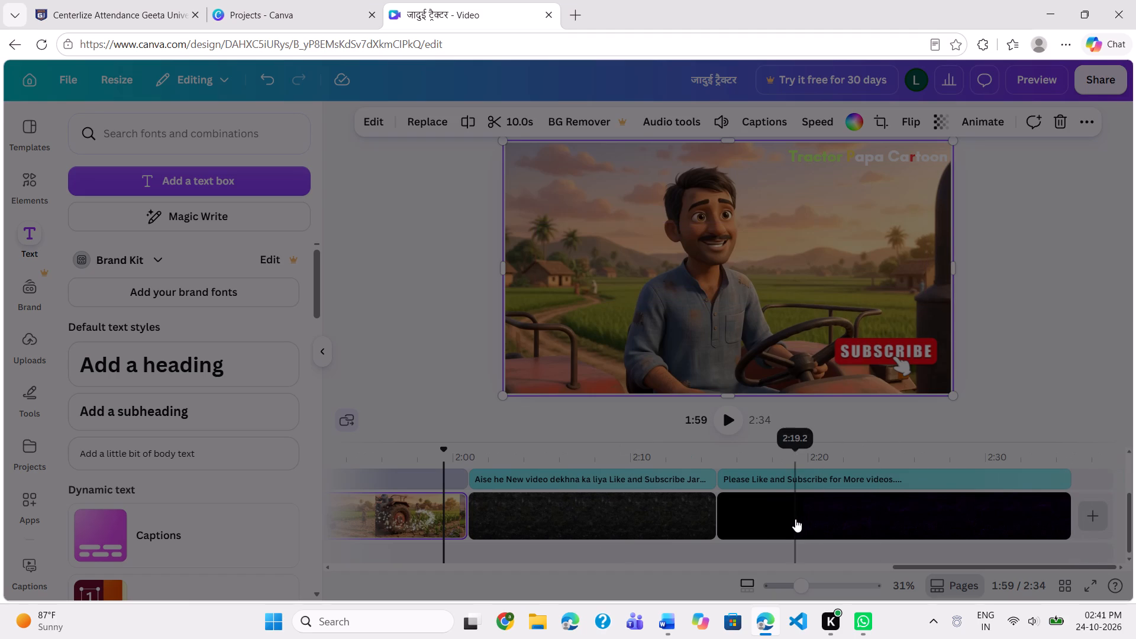
click(795, 519)
scroll(795, 519, up, 2)
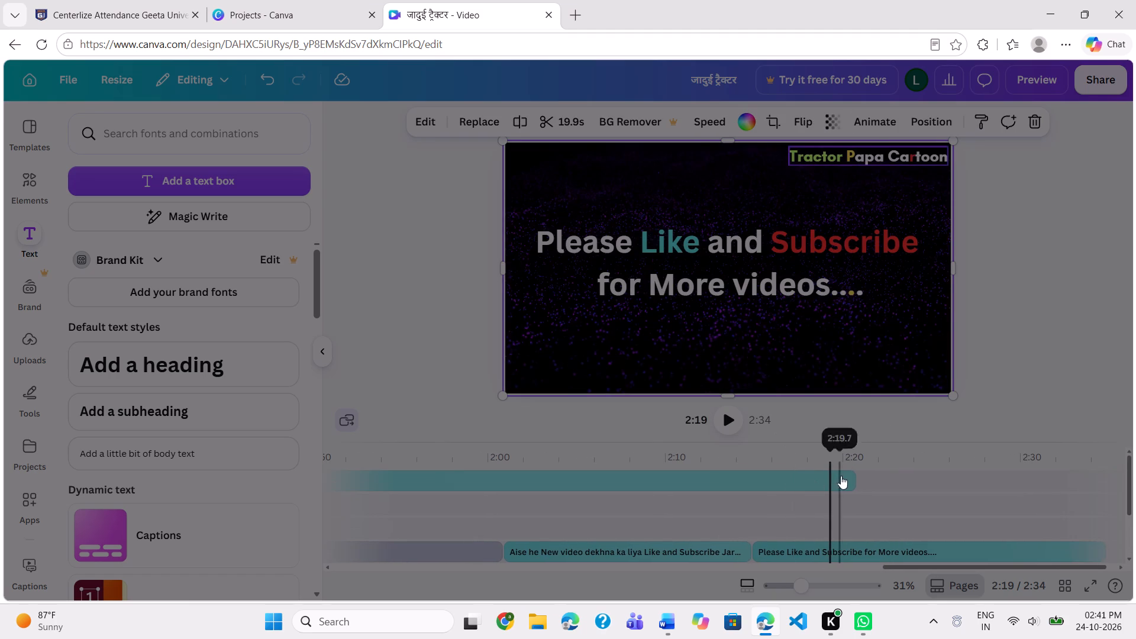
drag(845, 477, 507, 490)
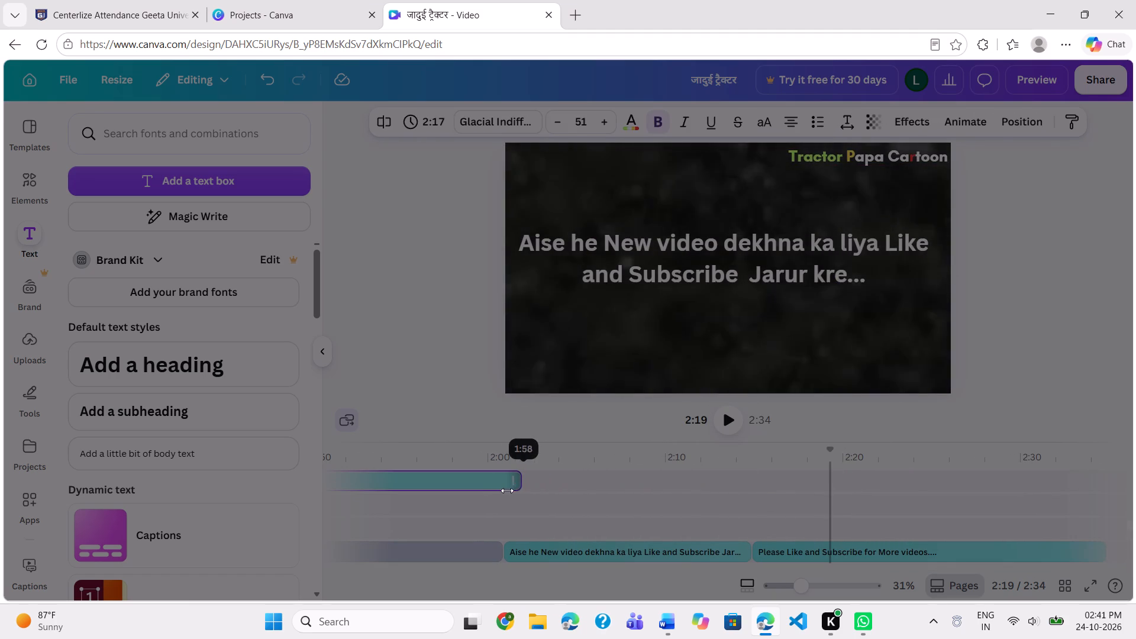
drag(507, 490, 496, 491)
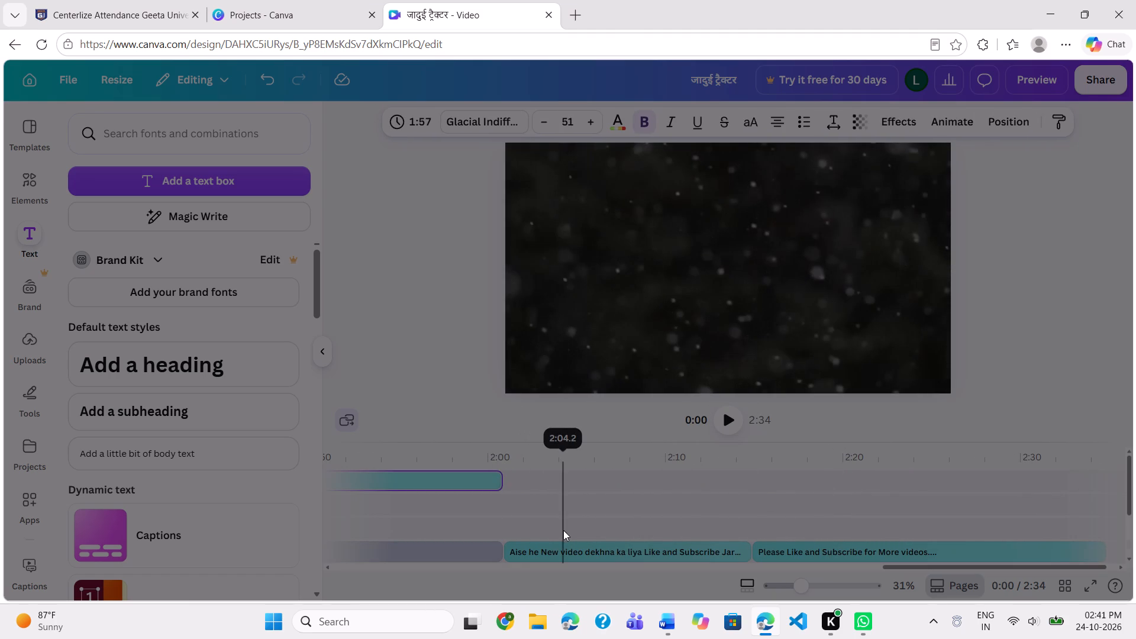
Choose a different font for the "Aise he New video..." closing heading on the dark particle clip.
click(563, 530)
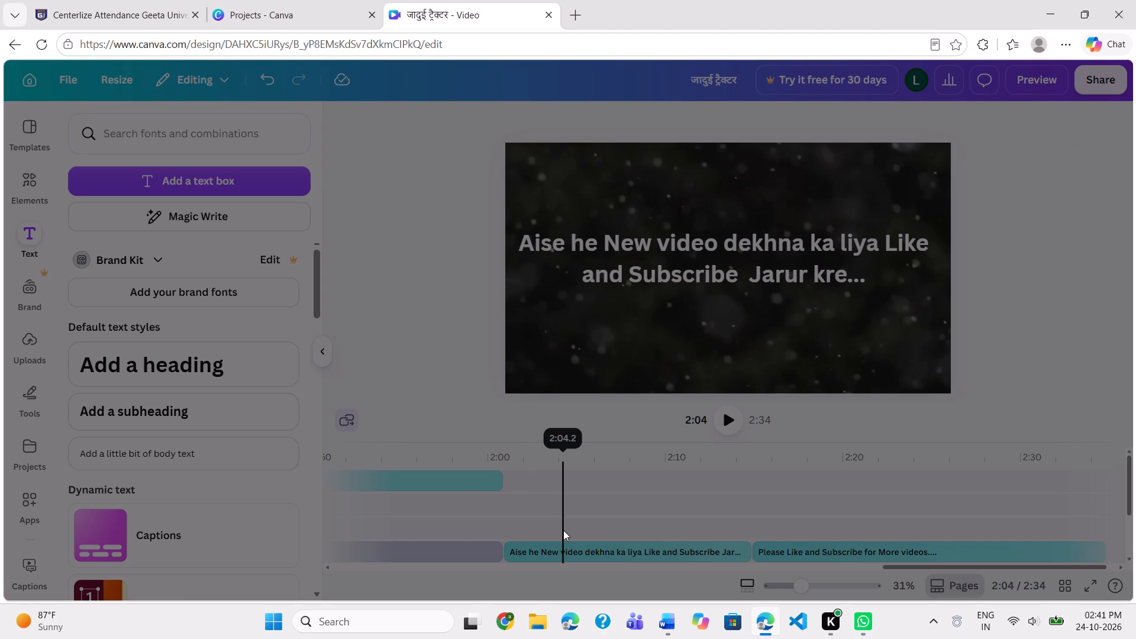
click(615, 251)
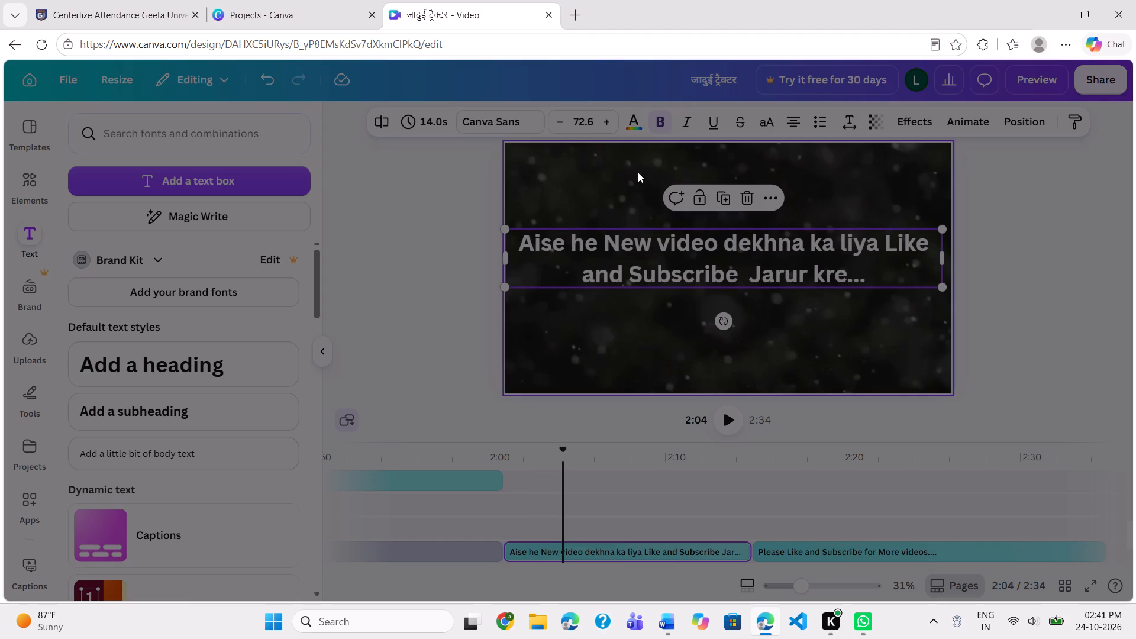
click(501, 119)
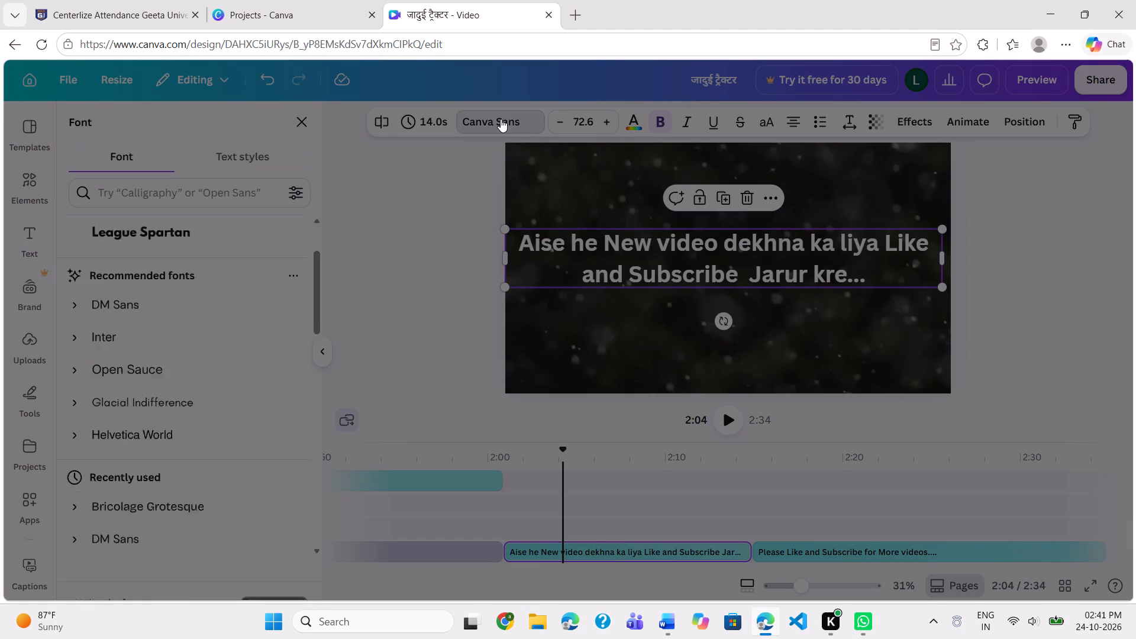
click(164, 263)
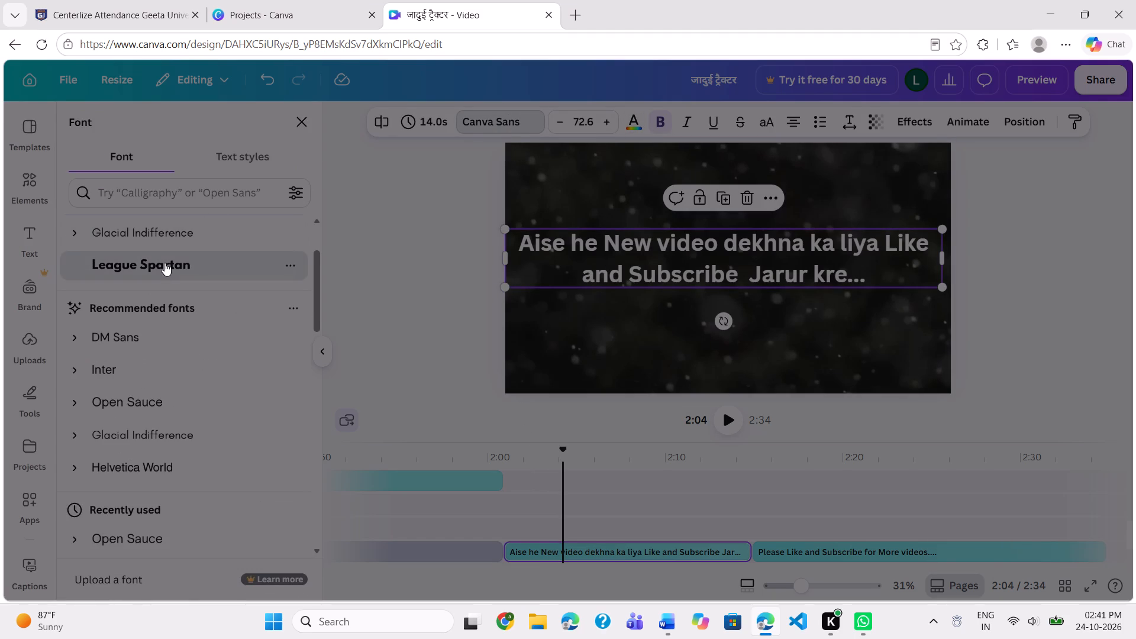
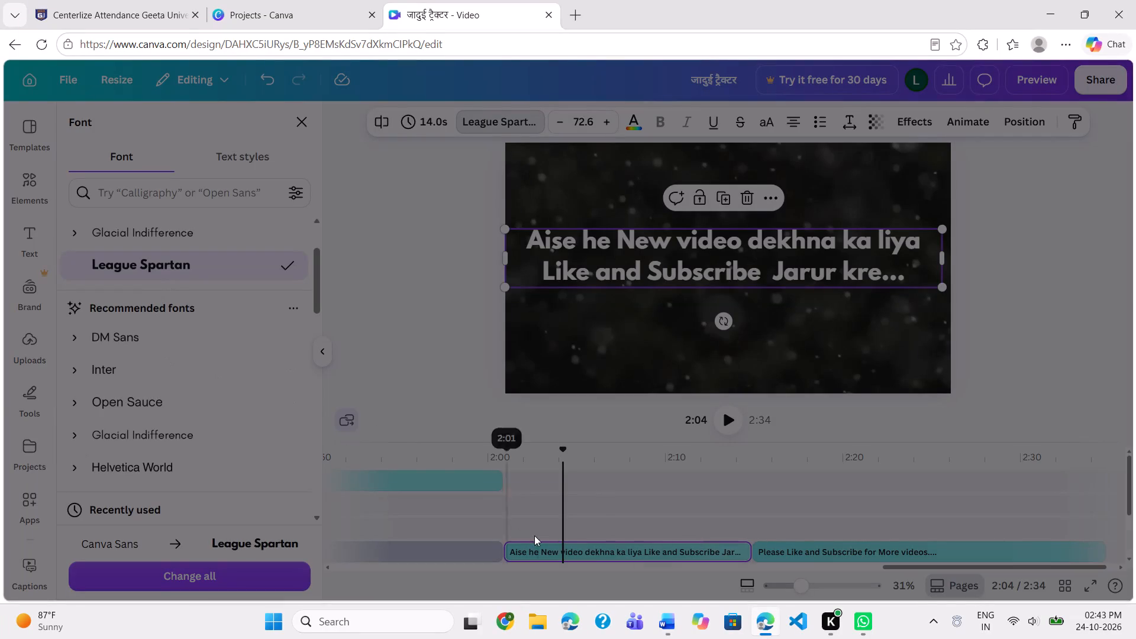
Colour the words "Aise he New video" in the closing heading light green.
scroll(644, 532, down, 1)
right_click(644, 532)
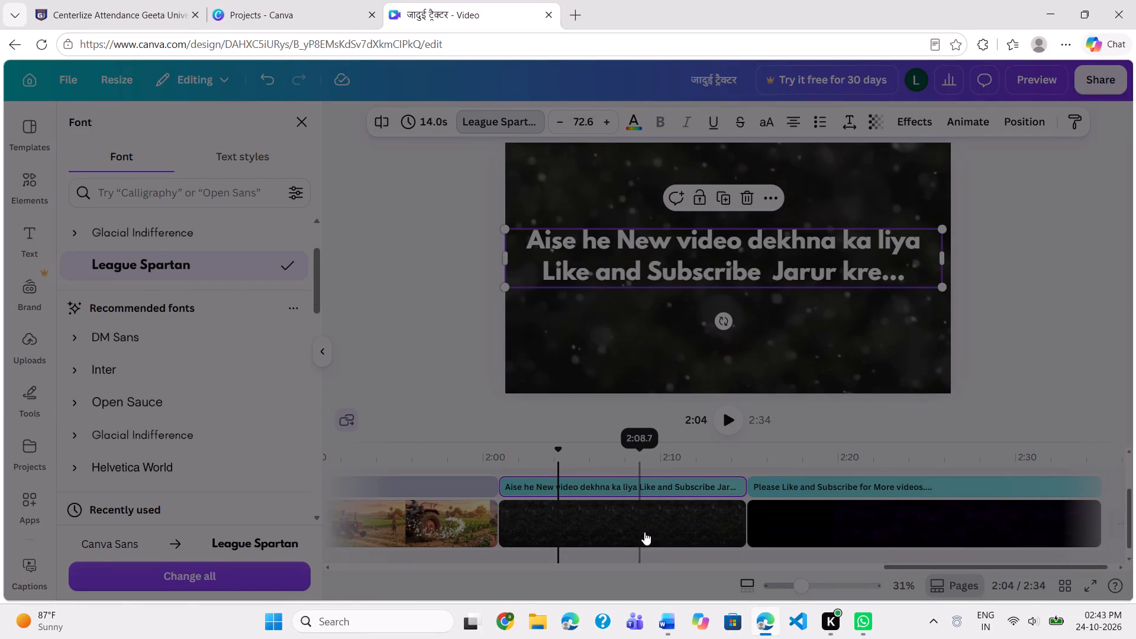
click(579, 319)
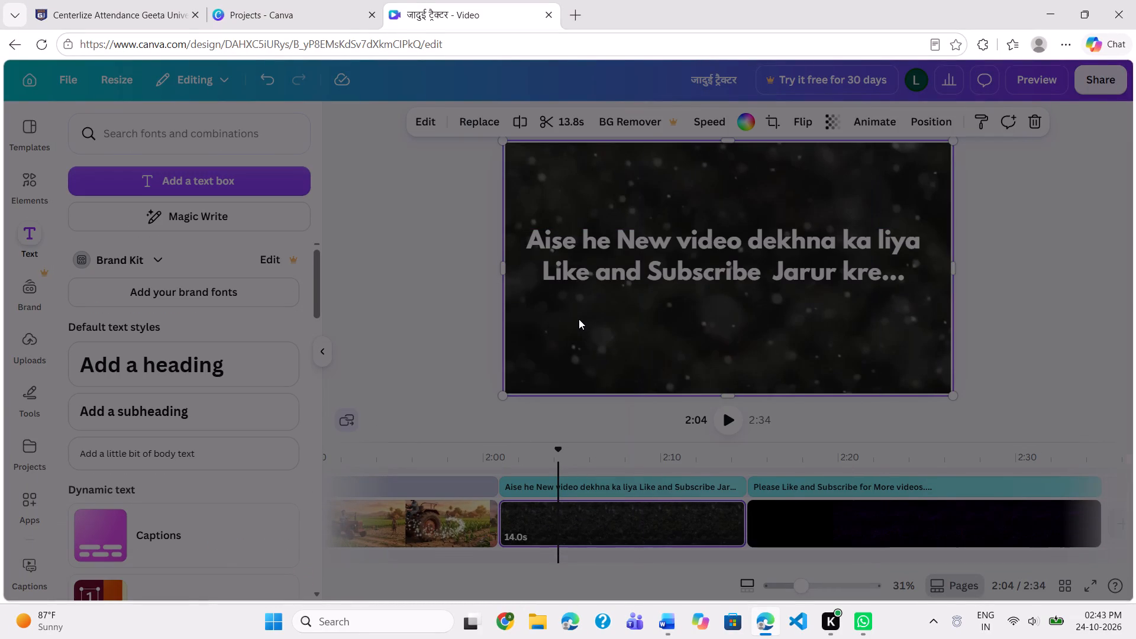
click(580, 230)
click(580, 230)
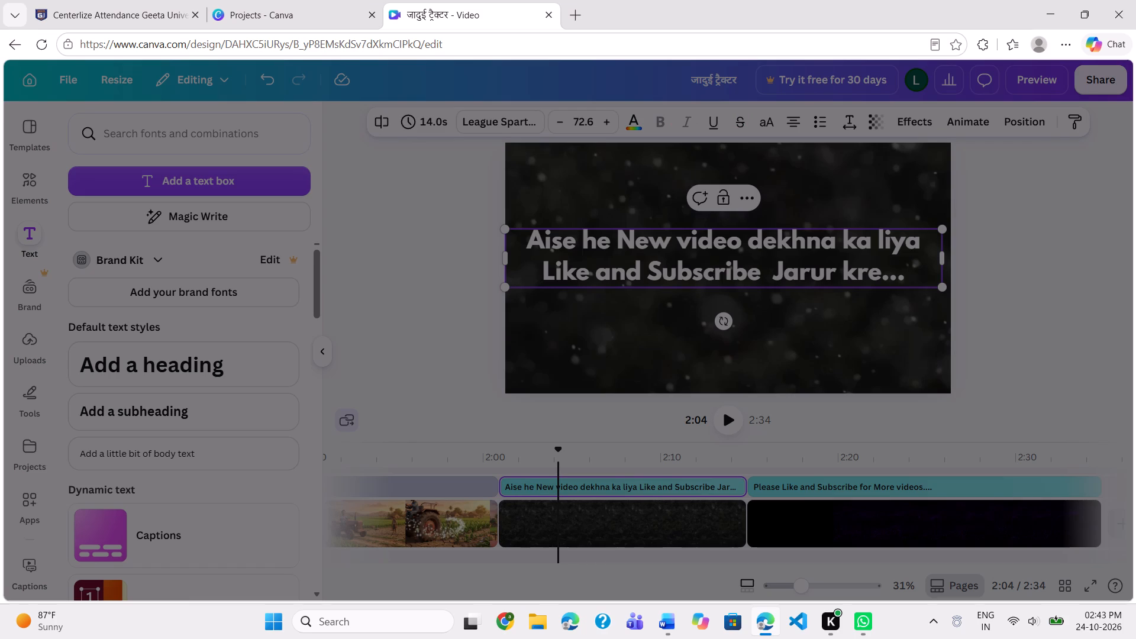
drag(523, 234, 669, 236)
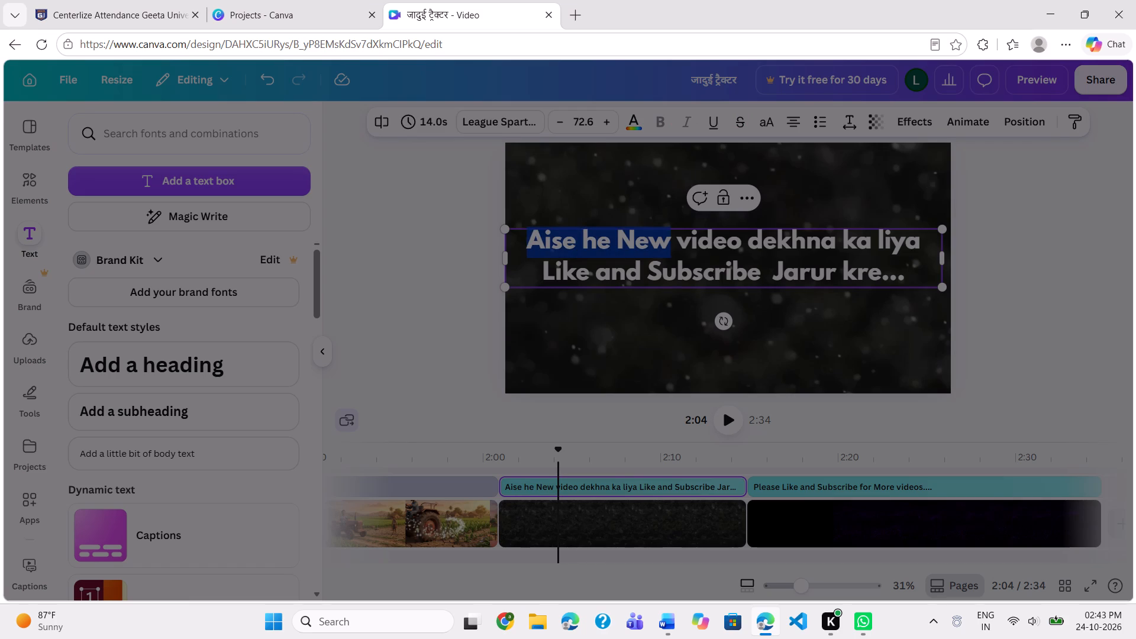
drag(669, 236, 743, 237)
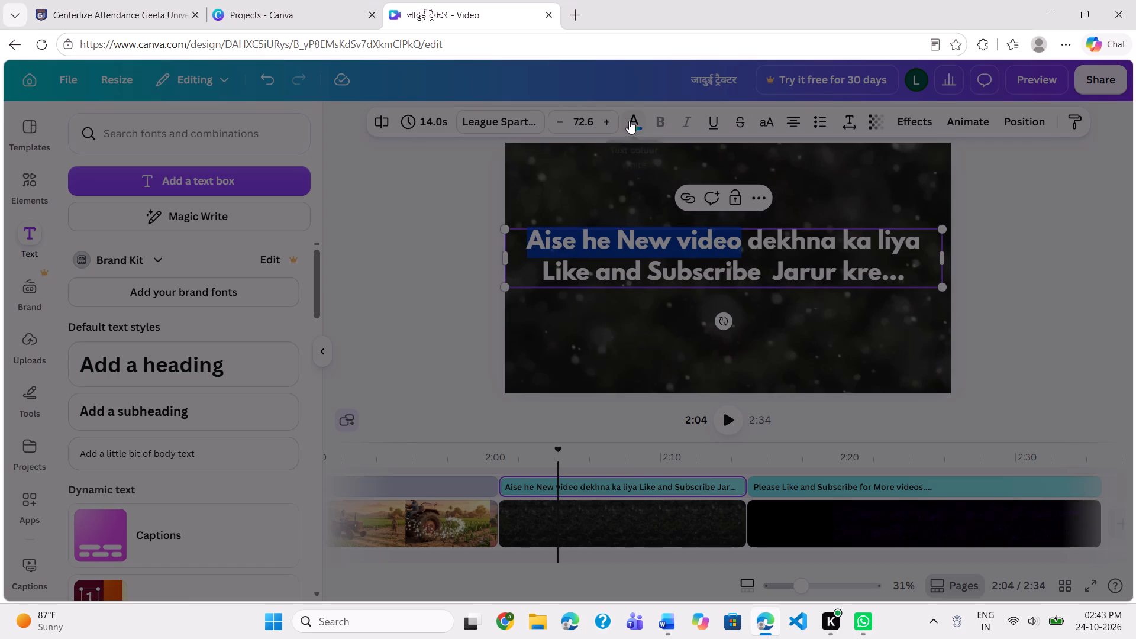
click(629, 120)
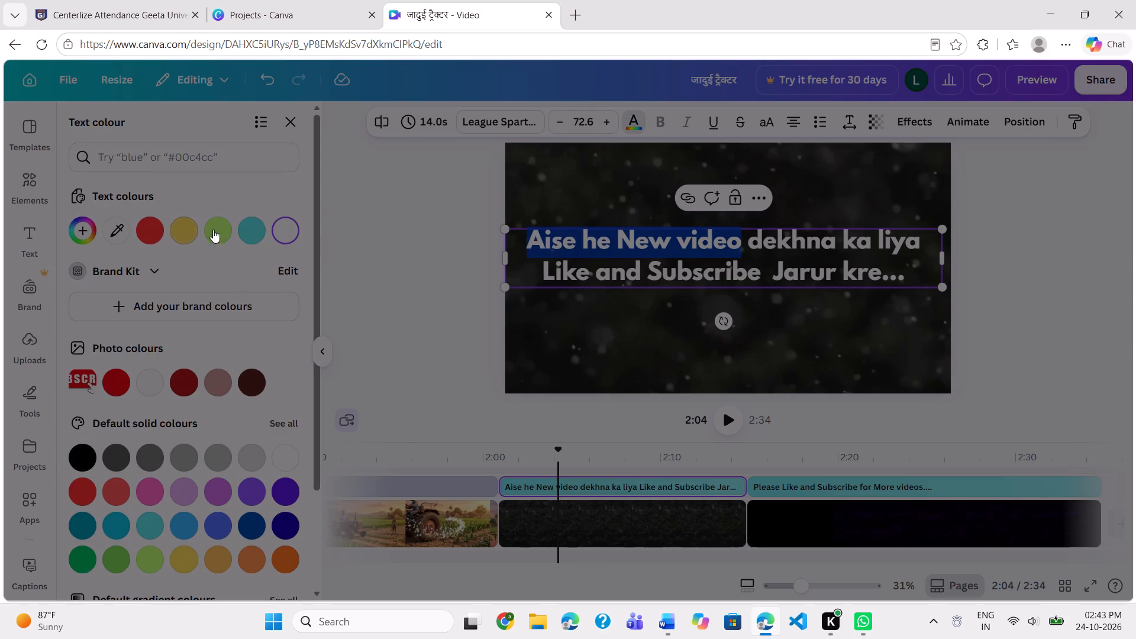
click(222, 228)
click(817, 307)
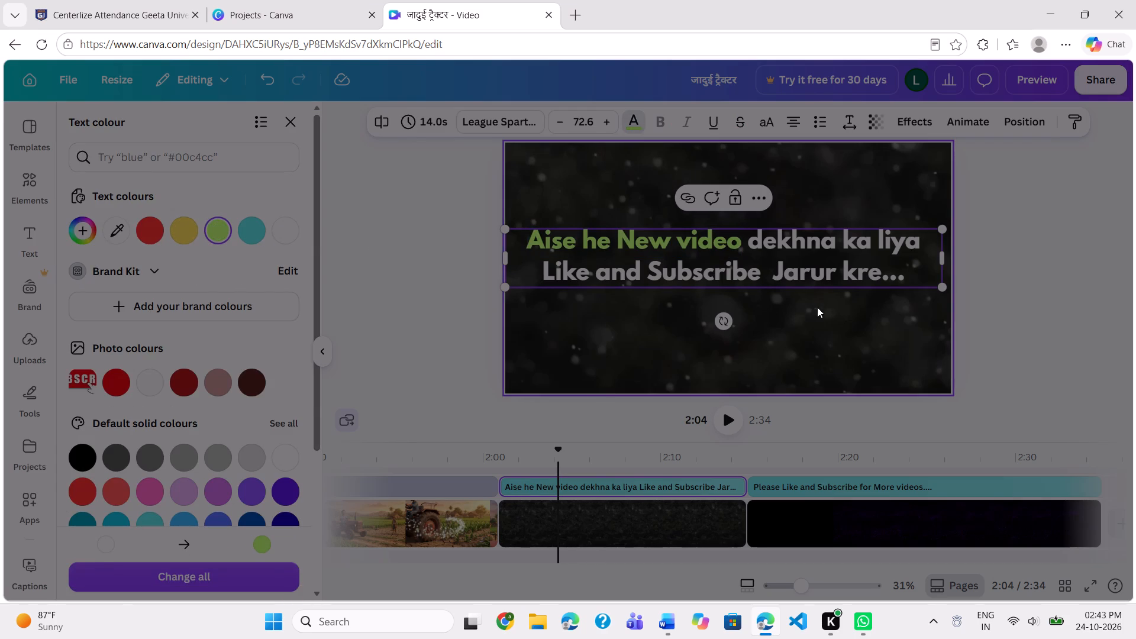
Colour the words "dekhna ka liya" in the closing heading red.
click(753, 241)
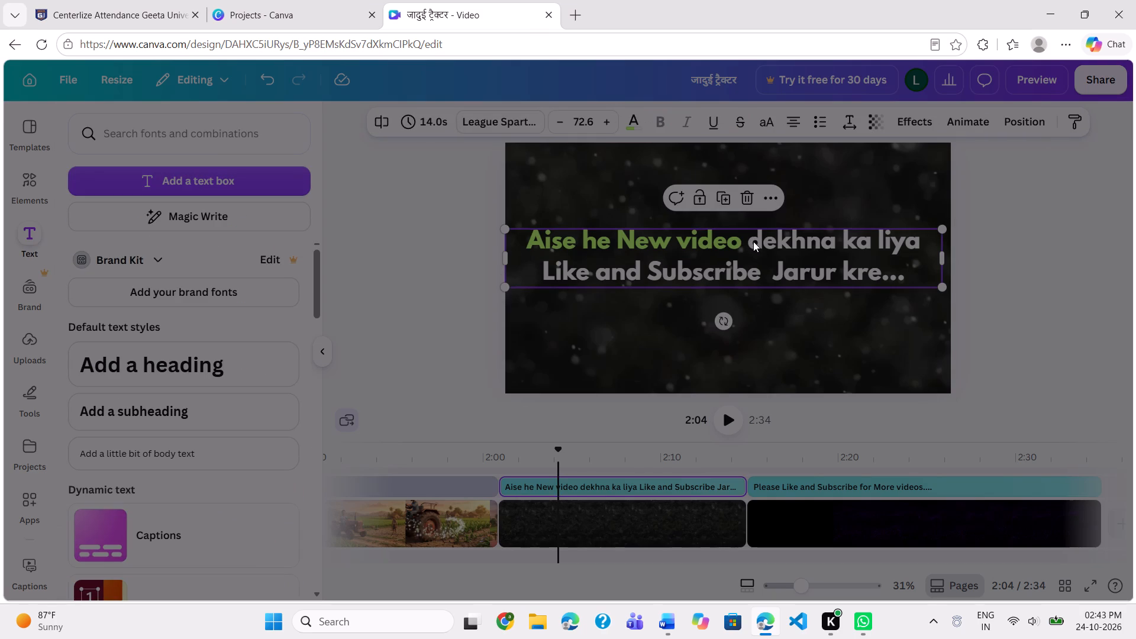
click(751, 234)
drag(751, 234, 854, 230)
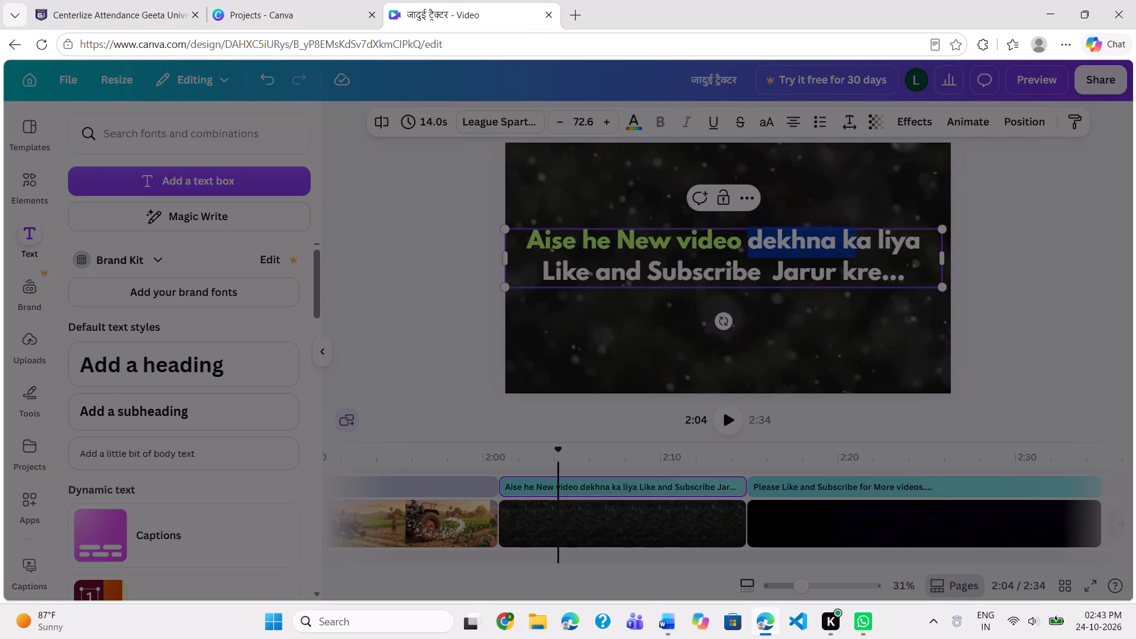
drag(854, 230, 924, 238)
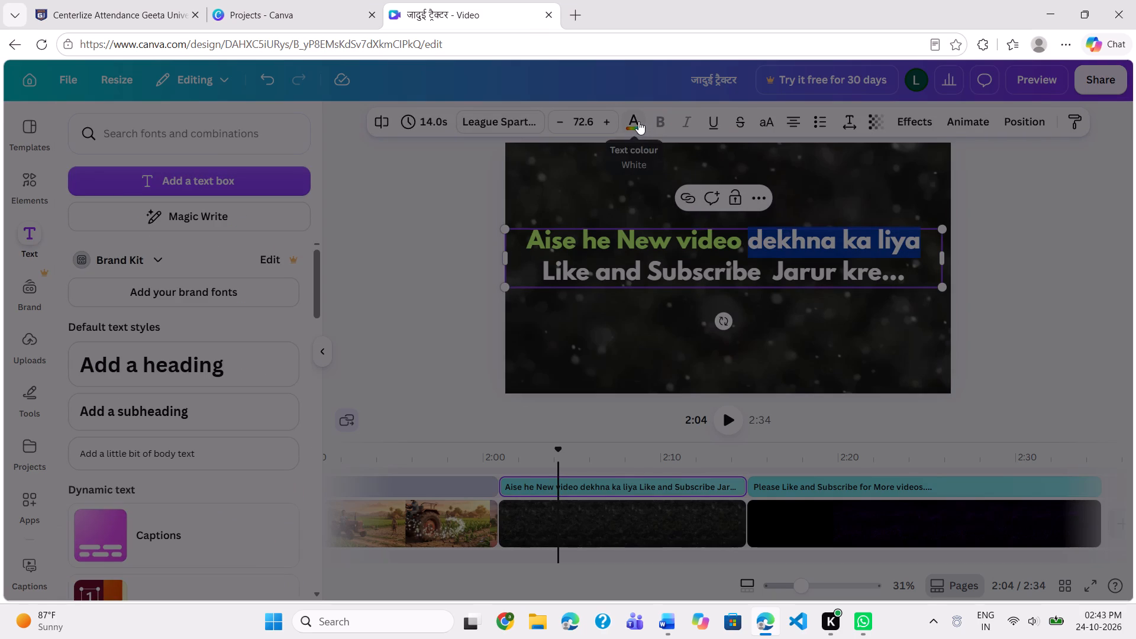
click(638, 121)
click(147, 228)
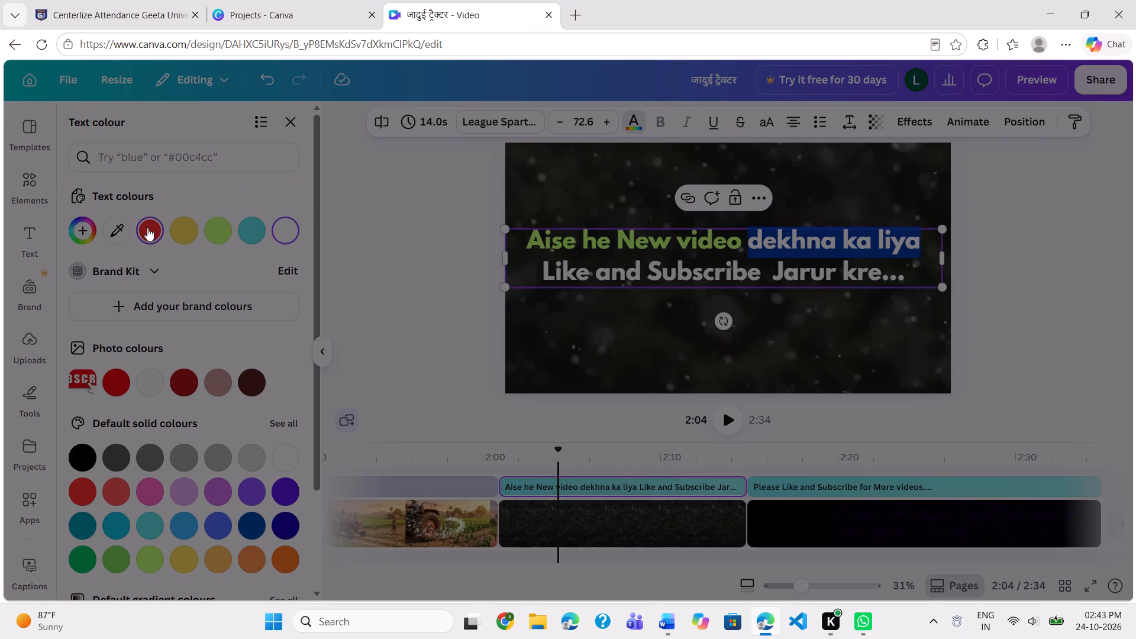
click(608, 319)
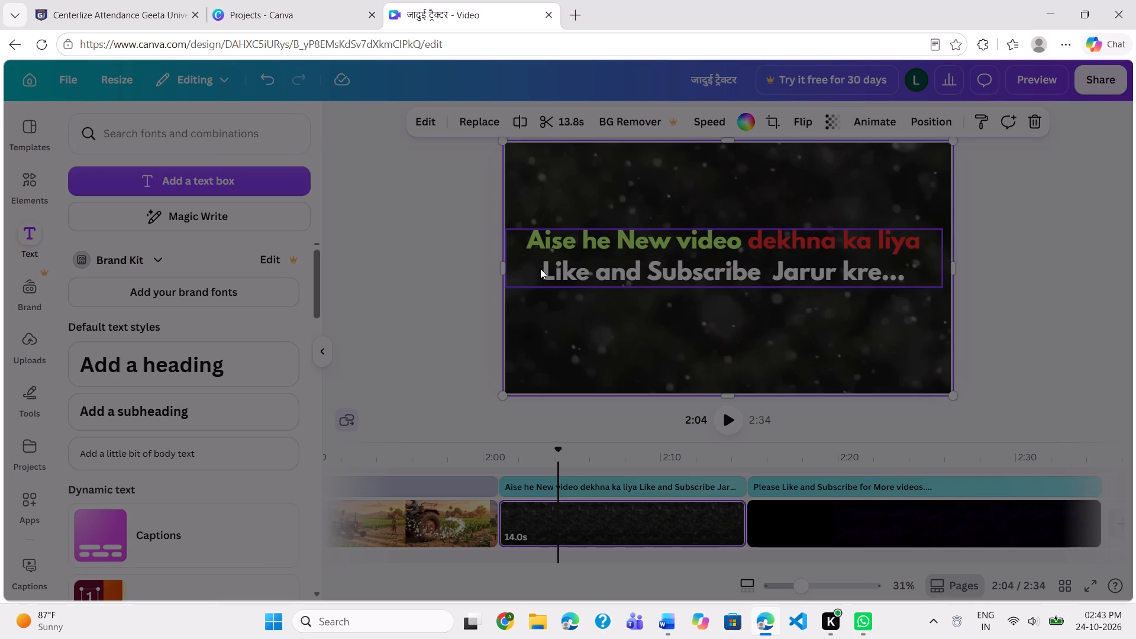
Colour the closing heading's second line, "Like and Subscribe Jarur kre...", yellow (#ffde59) and deselect the heading.
click(540, 269)
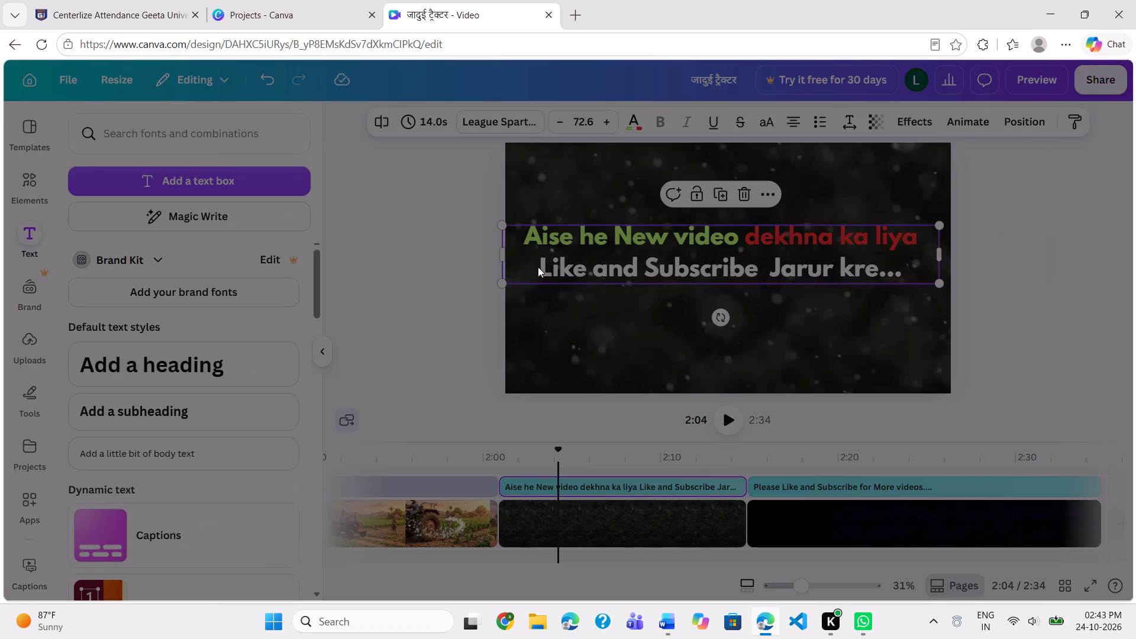
click(538, 267)
drag(538, 267, 829, 272)
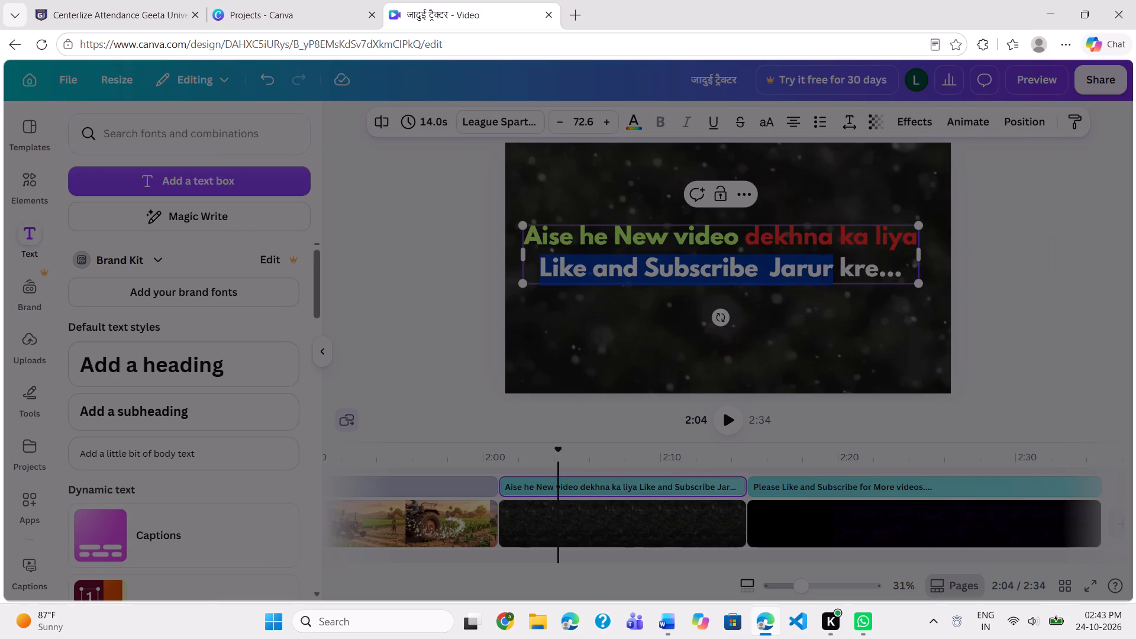
drag(829, 272, 902, 270)
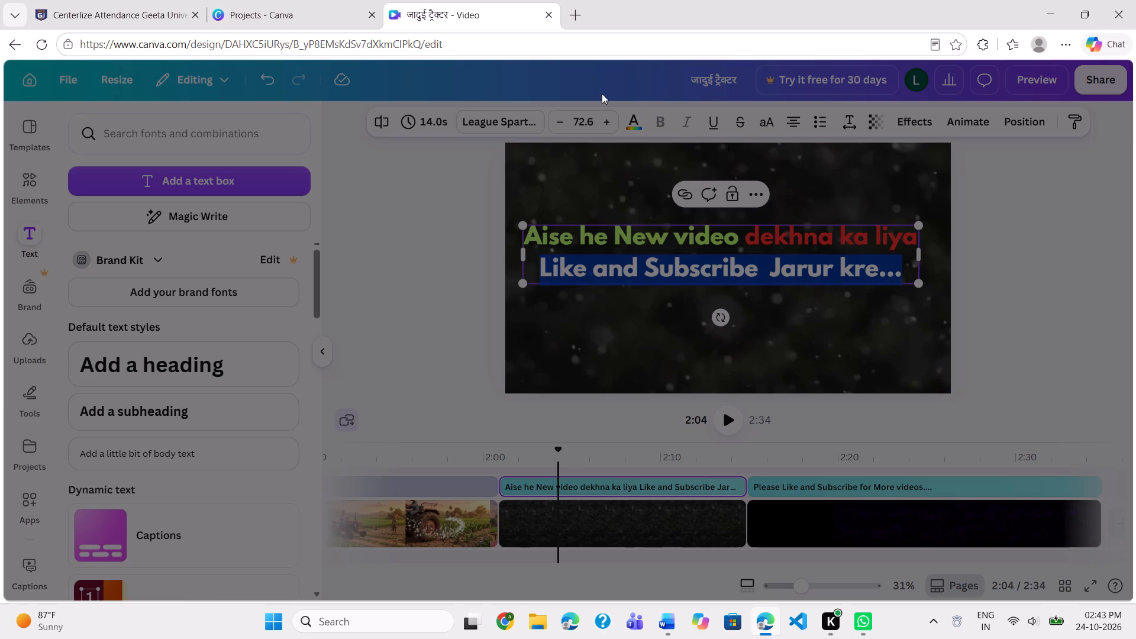
click(634, 125)
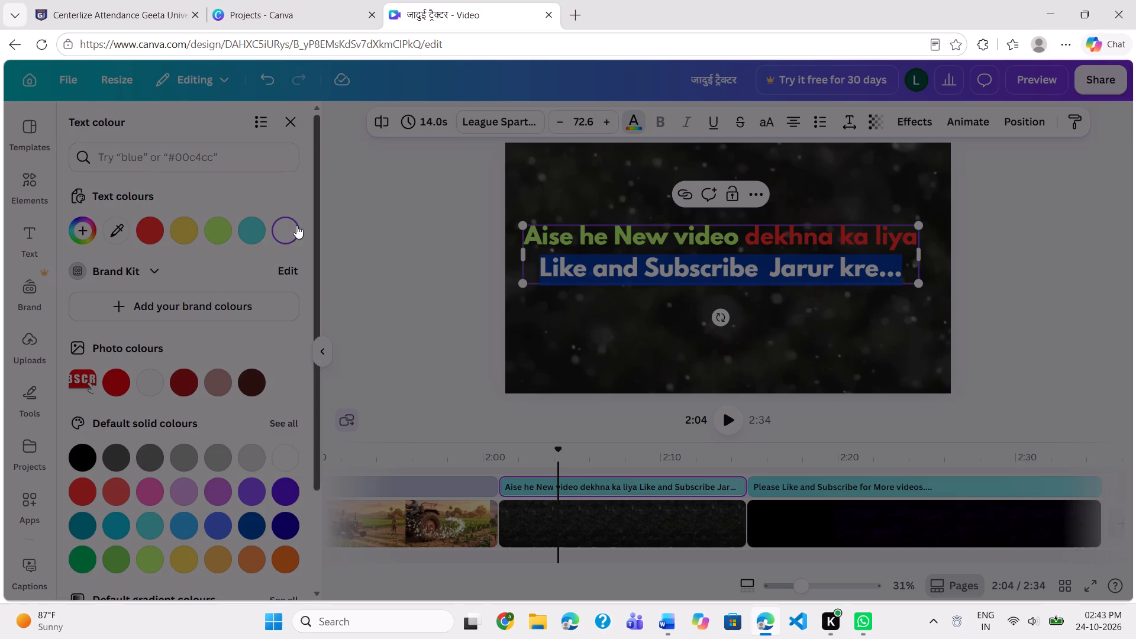
click(190, 228)
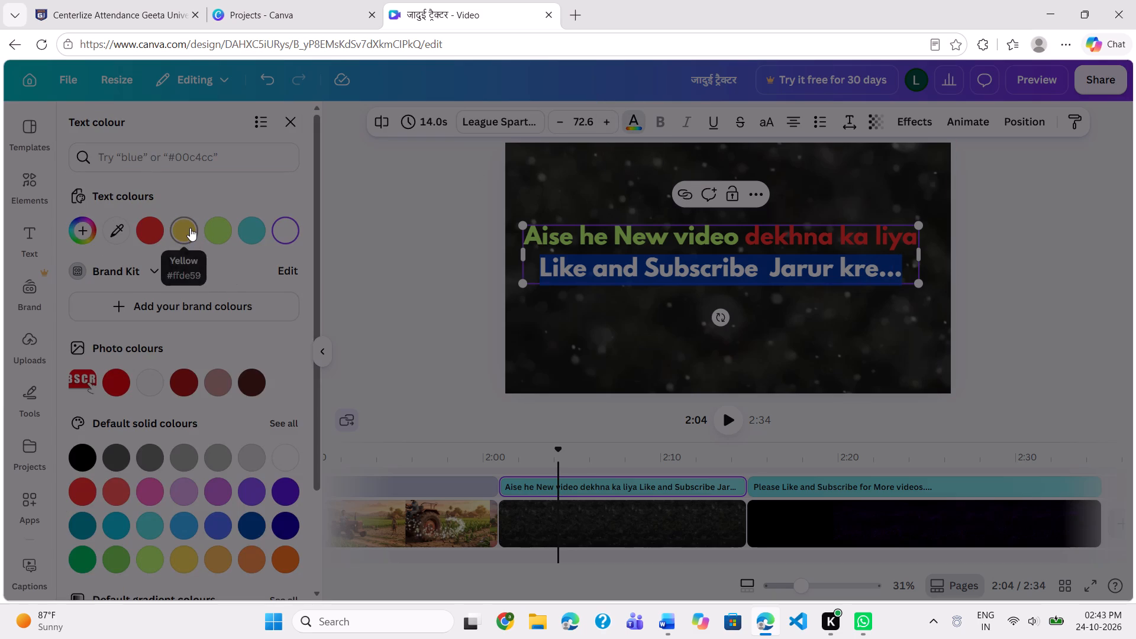
click(402, 257)
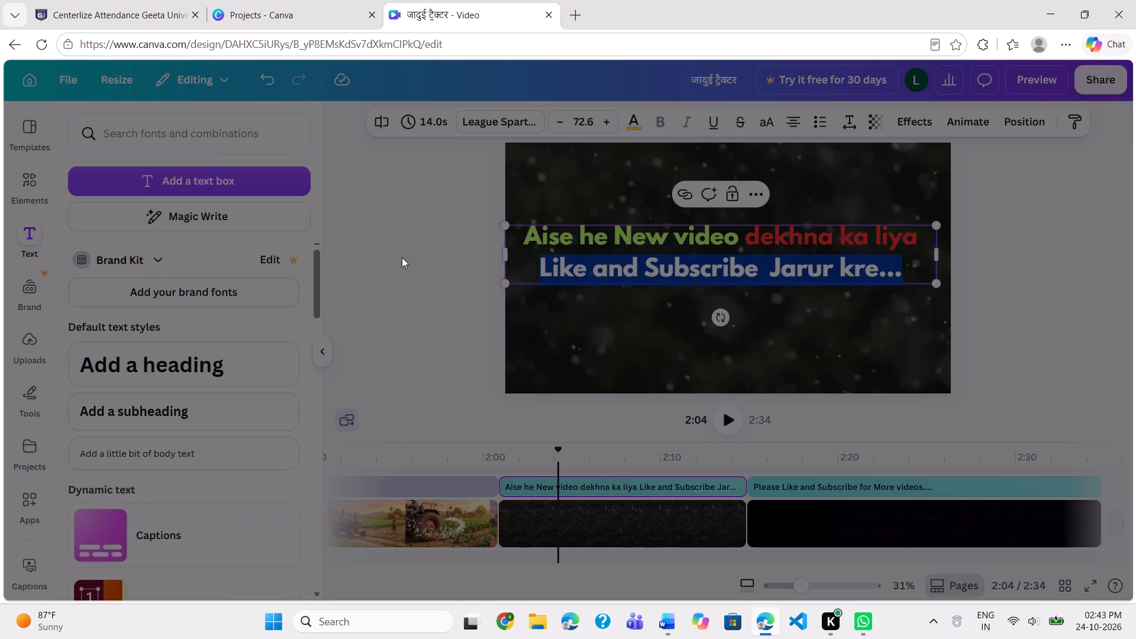
click(402, 257)
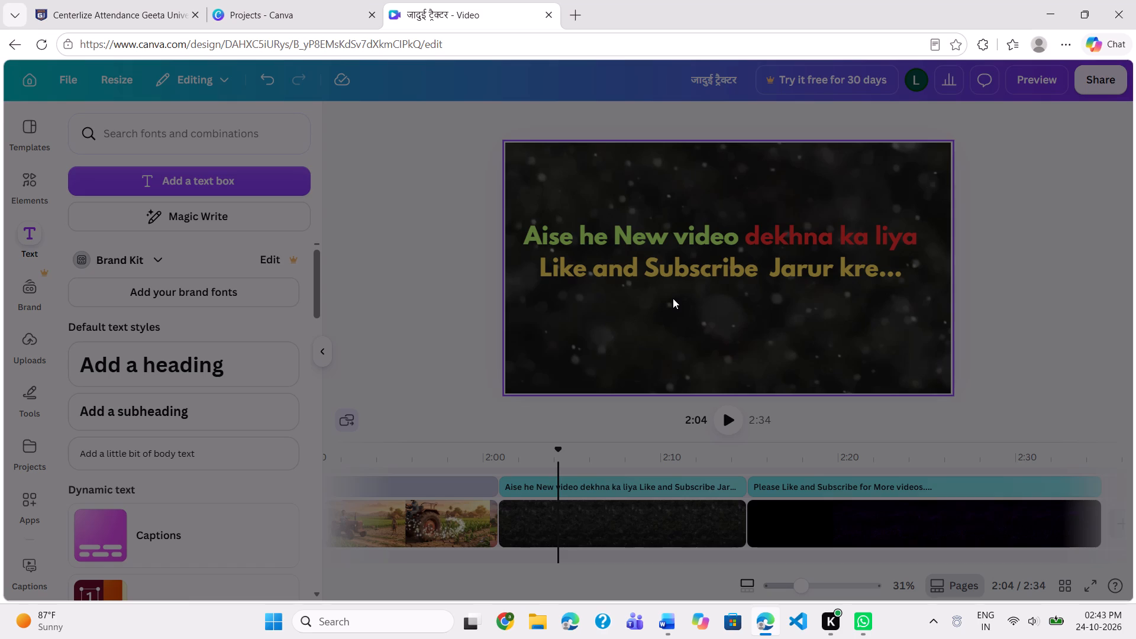
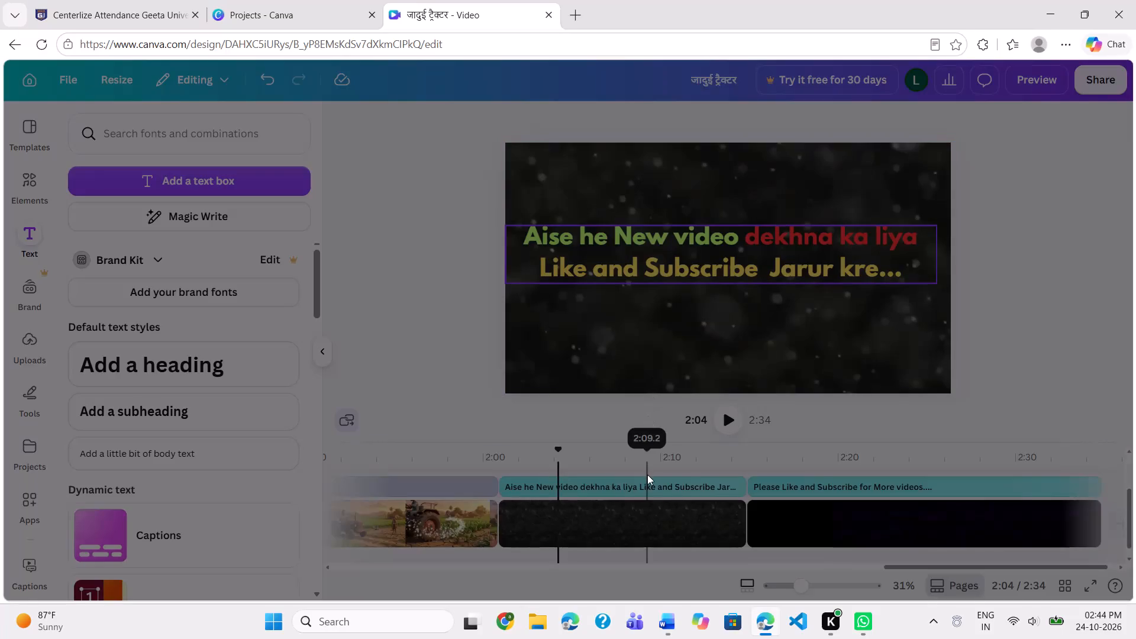
Add the recently used red SUBSCRIBE graphic over the first closing clip and stretch its start back to that clip's beginning.
scroll(647, 475, up, 1)
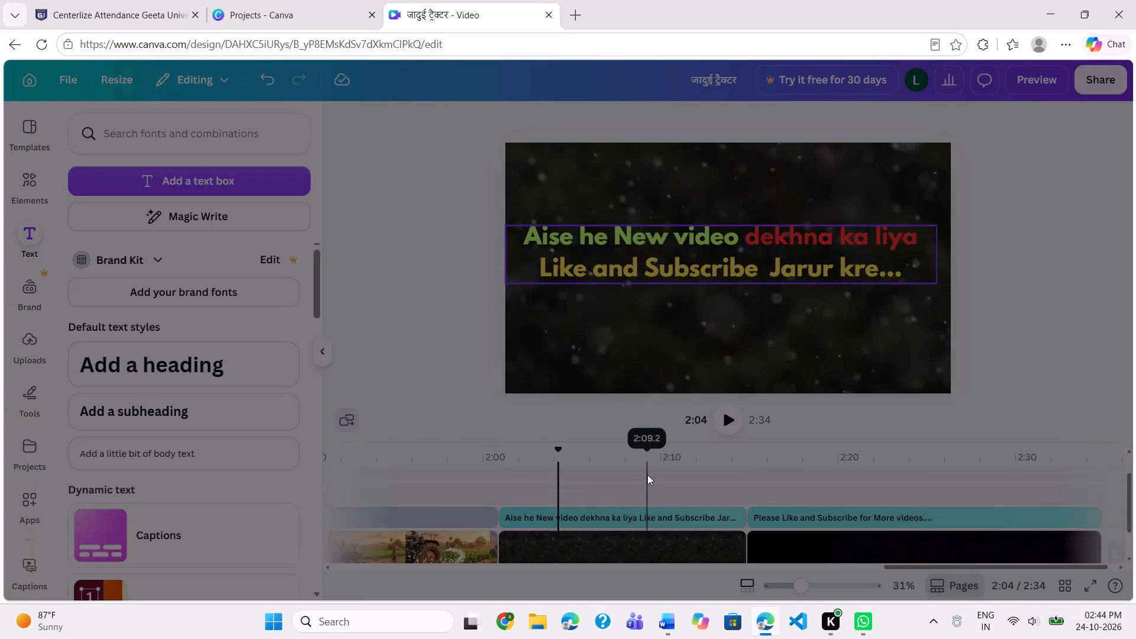
scroll(647, 475, up, 2)
scroll(647, 475, down, 1)
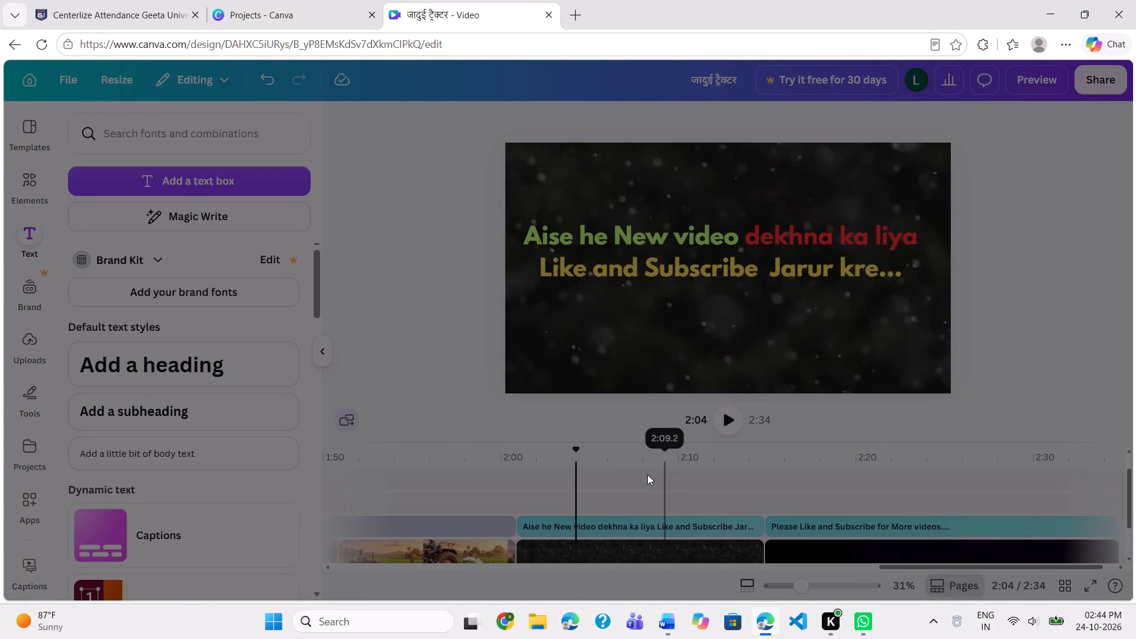
scroll(647, 475, down, 1)
click(569, 499)
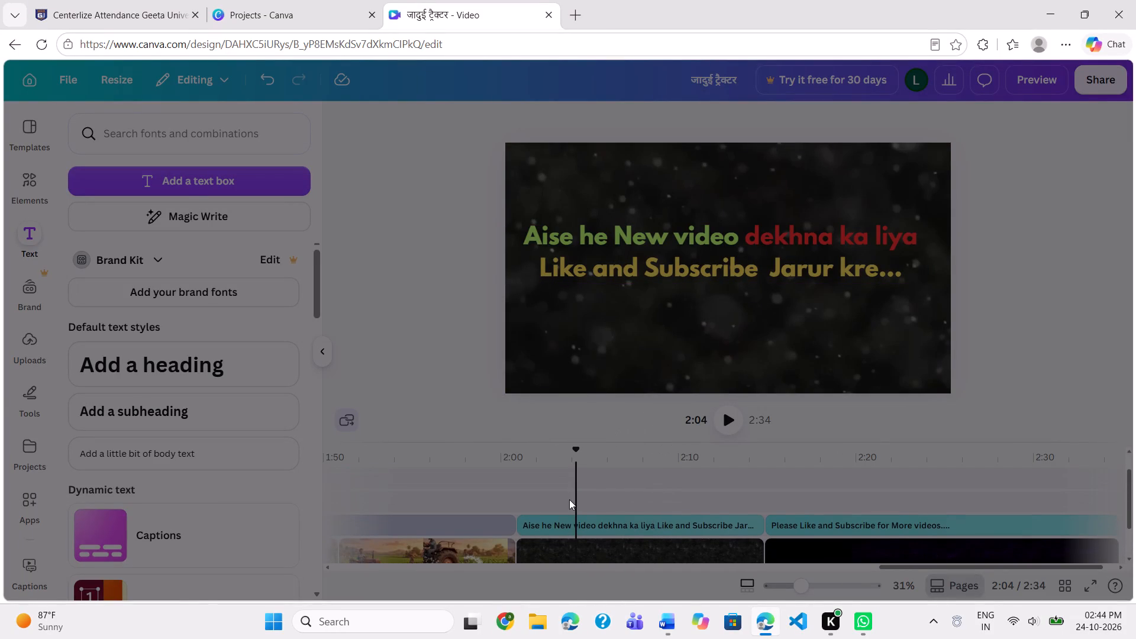
click(30, 186)
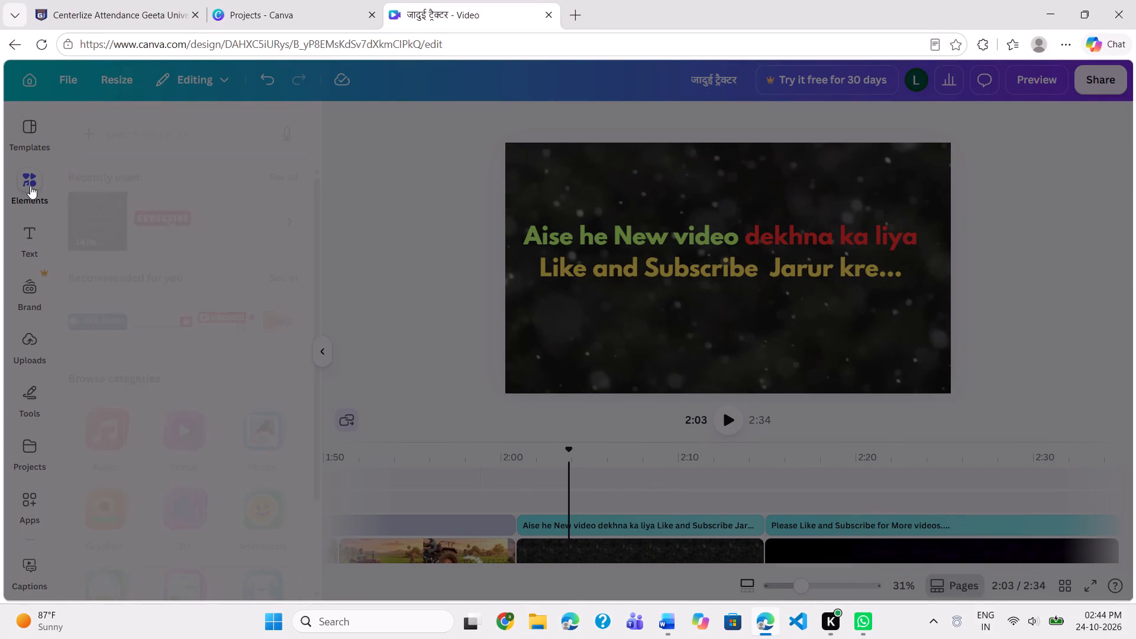
click(166, 212)
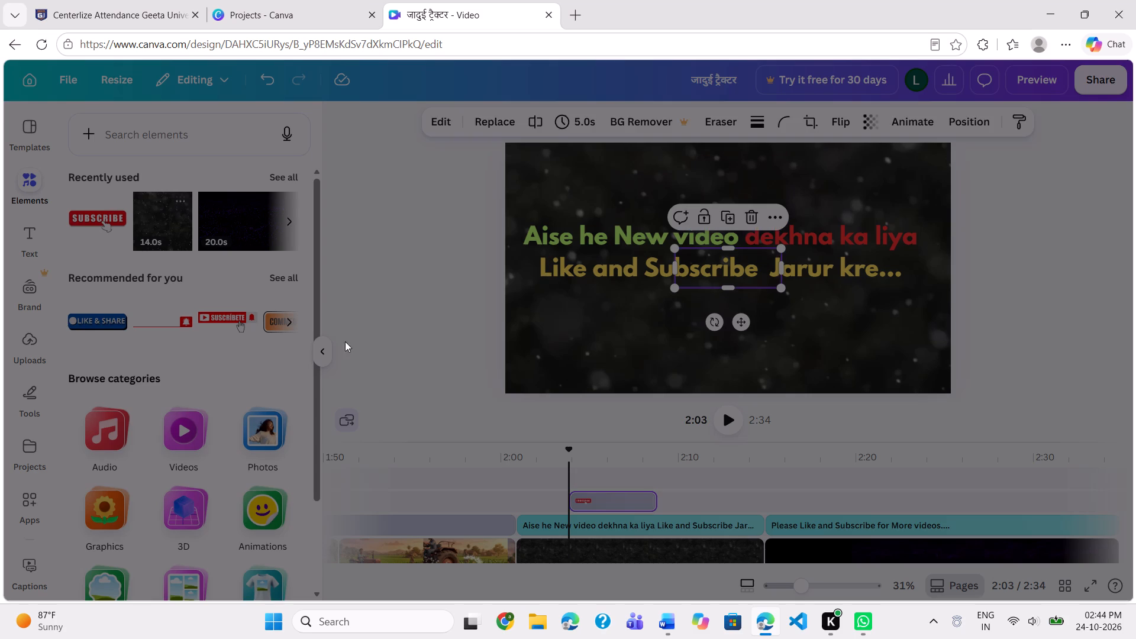
drag(571, 502, 556, 504)
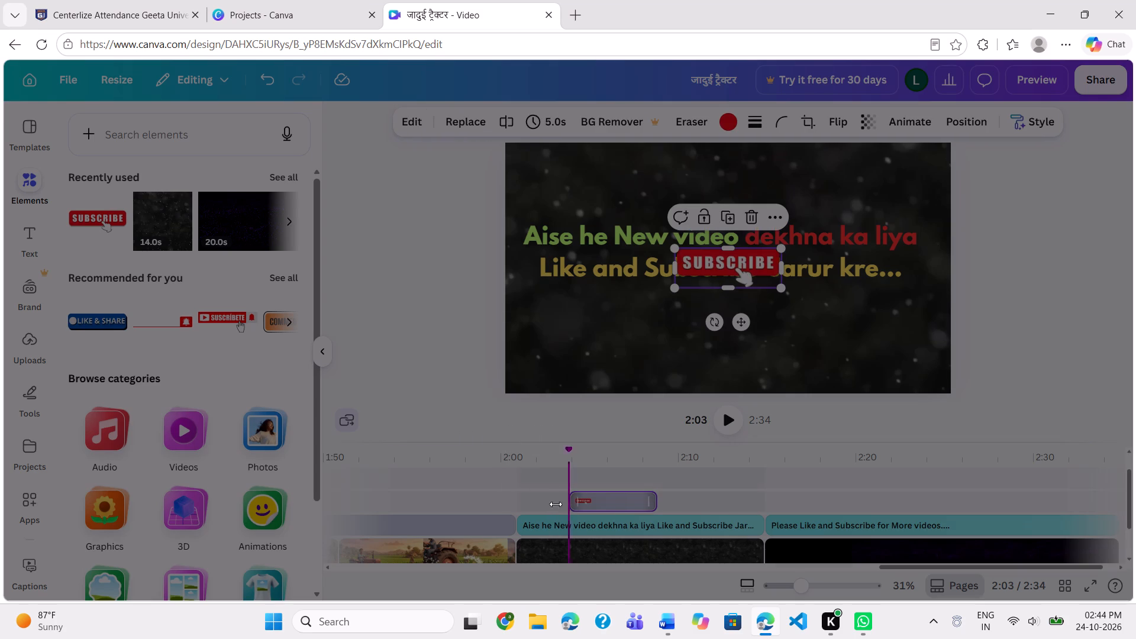
drag(556, 504, 515, 501)
Move the SUBSCRIBE graphic off the closing heading into the top-right corner of the video frame.
click(551, 498)
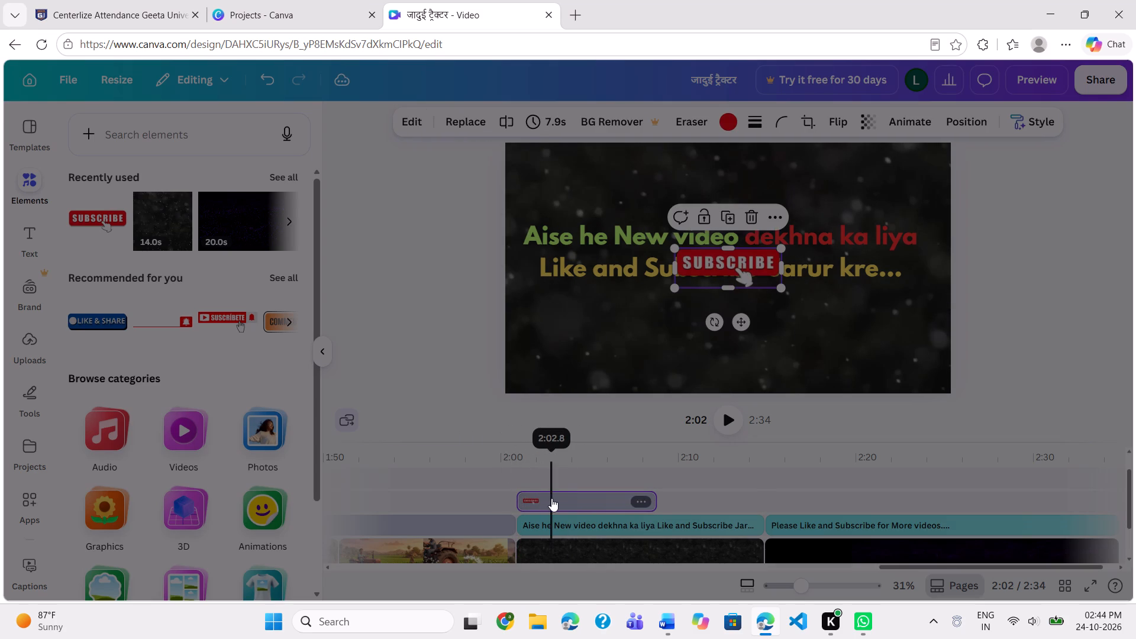
drag(730, 263, 867, 199)
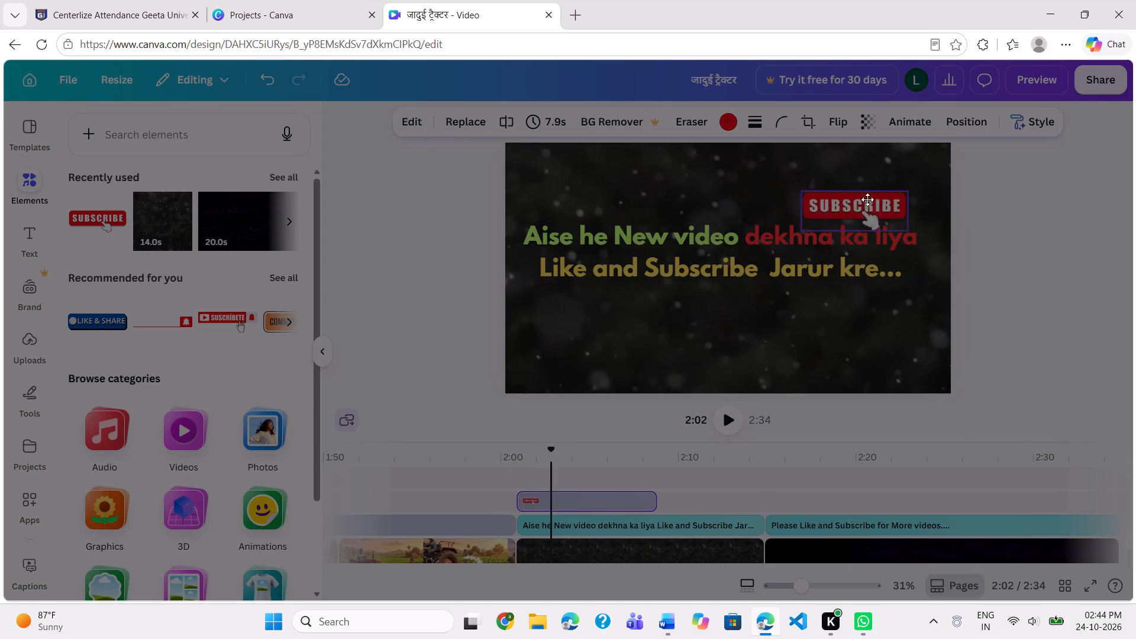
drag(867, 199, 891, 154)
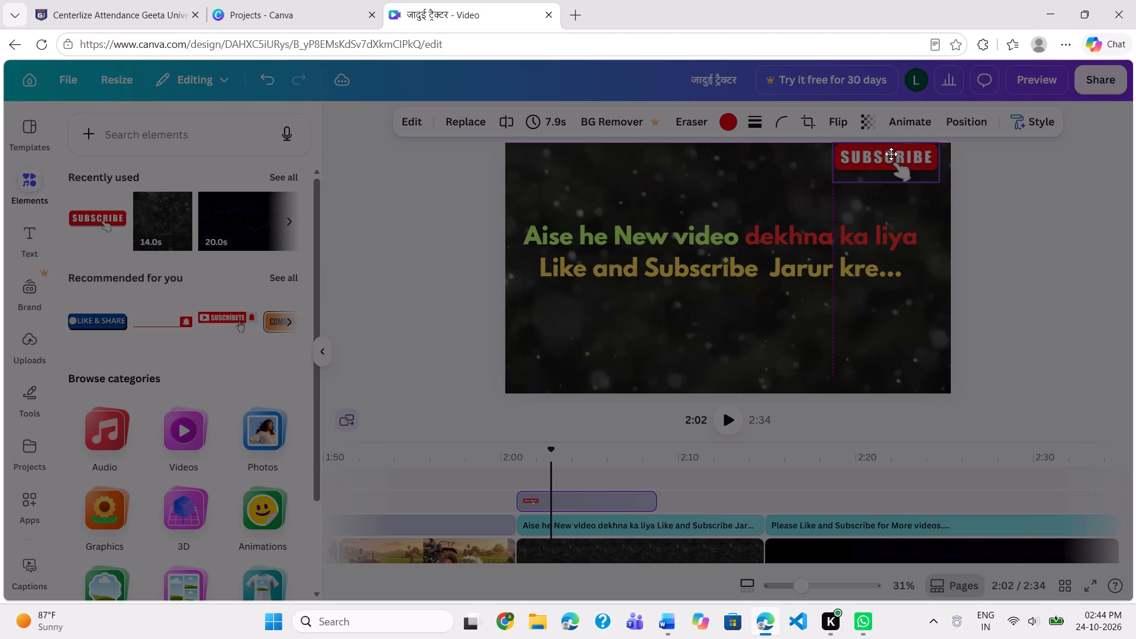
drag(891, 154, 899, 155)
Extend the SUBSCRIBE graphic to 33.9 s so that it covers both closing clips through the end of the video.
drag(652, 495, 1061, 499)
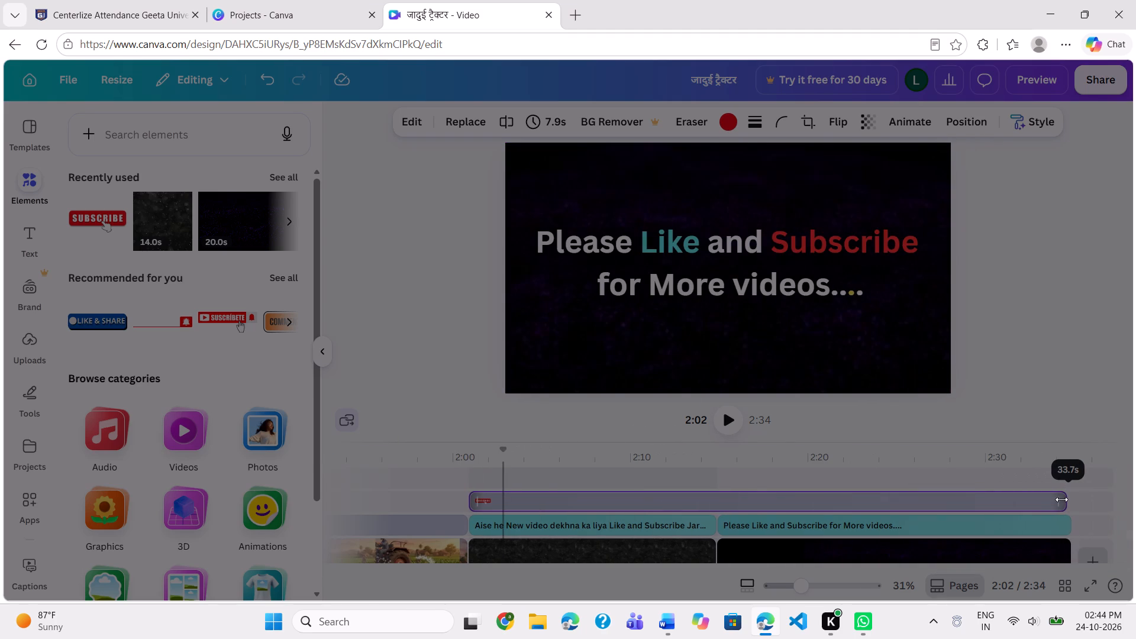
drag(1061, 499, 1065, 499)
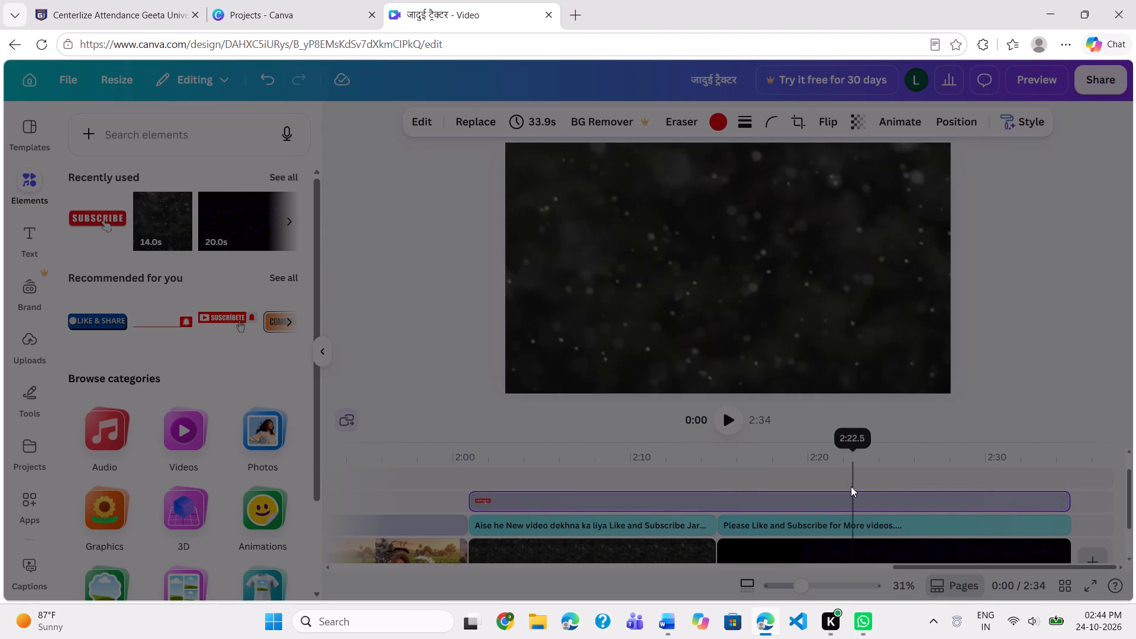
click(848, 486)
click(841, 494)
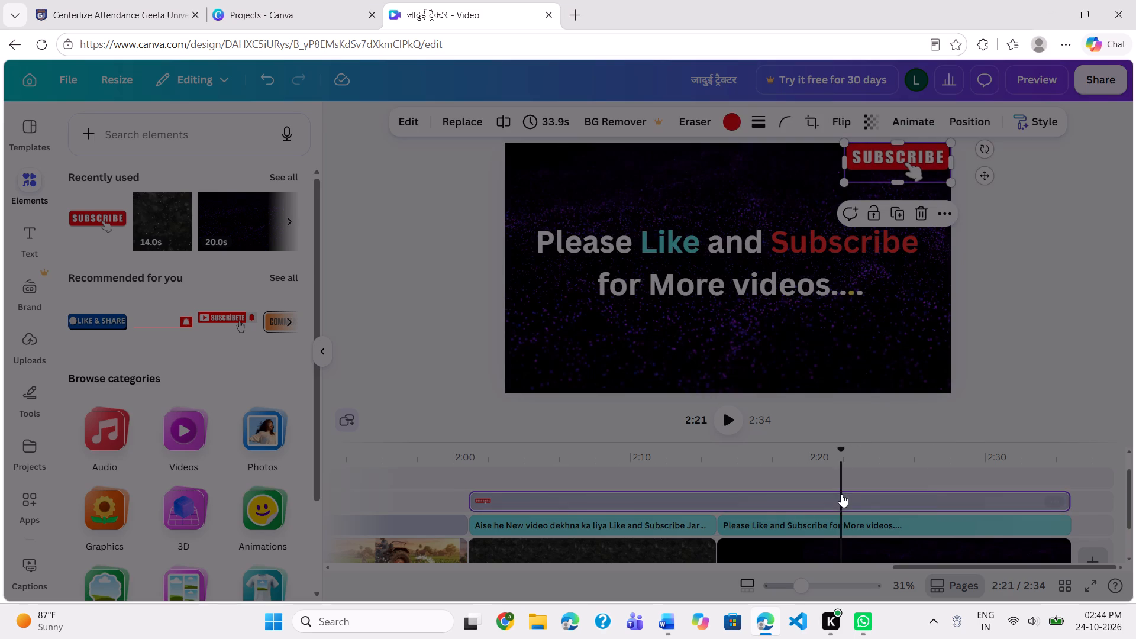
Look over the timeline's text, graphic, video and audio tracks from the start of the video.
scroll(841, 494, right, 12)
scroll(841, 494, down, 3)
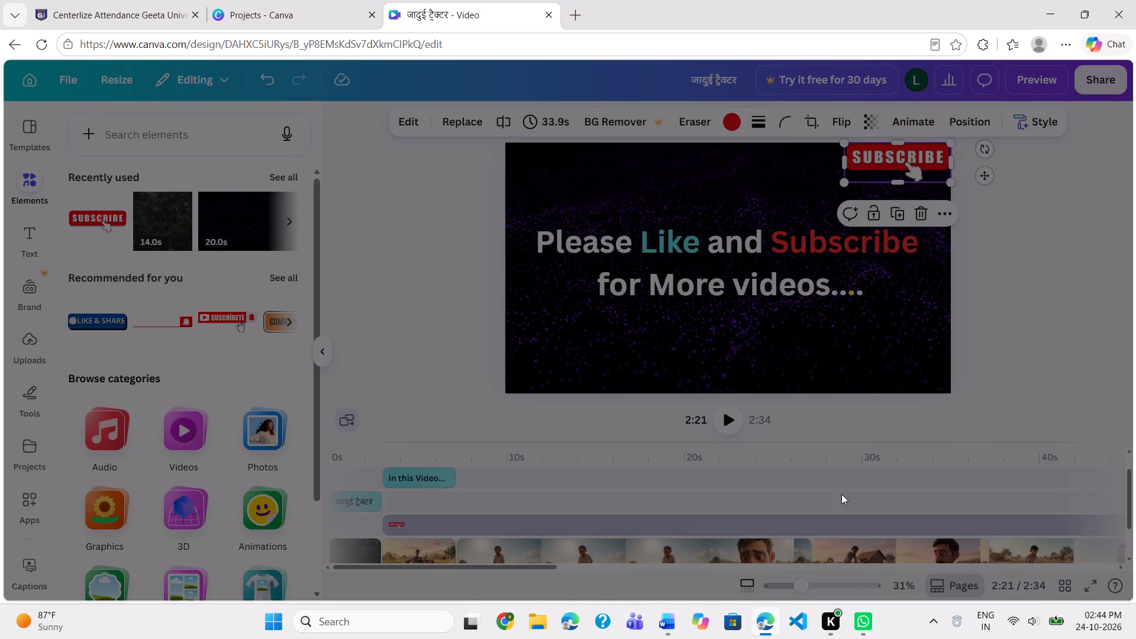
scroll(841, 494, down, 3)
scroll(841, 494, up, 4)
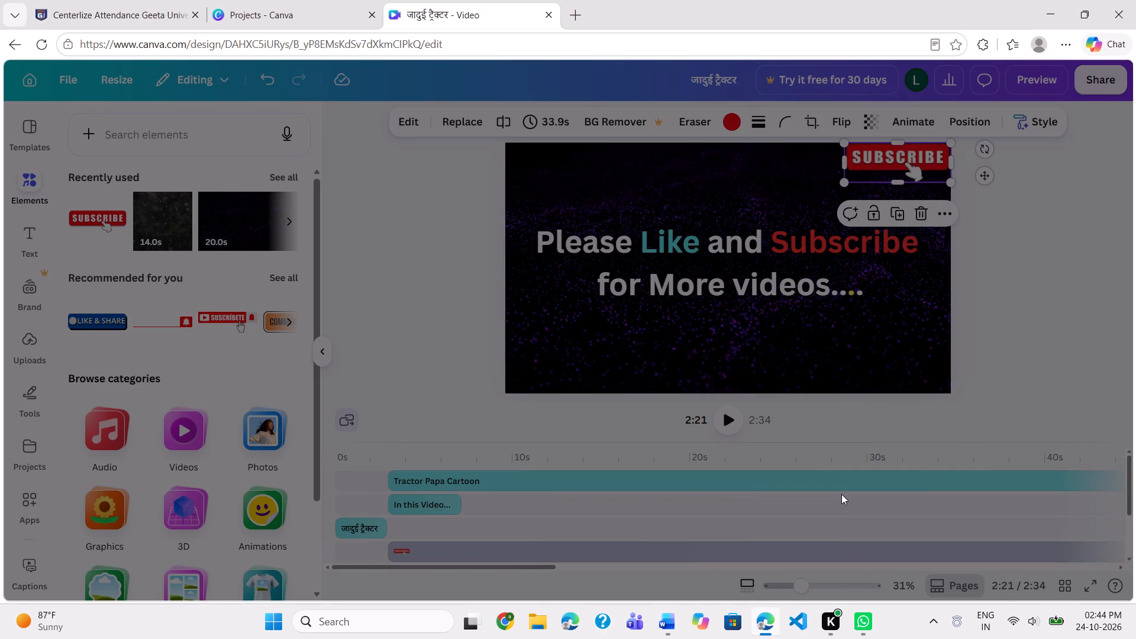
scroll(841, 494, up, 1)
scroll(841, 494, down, 1)
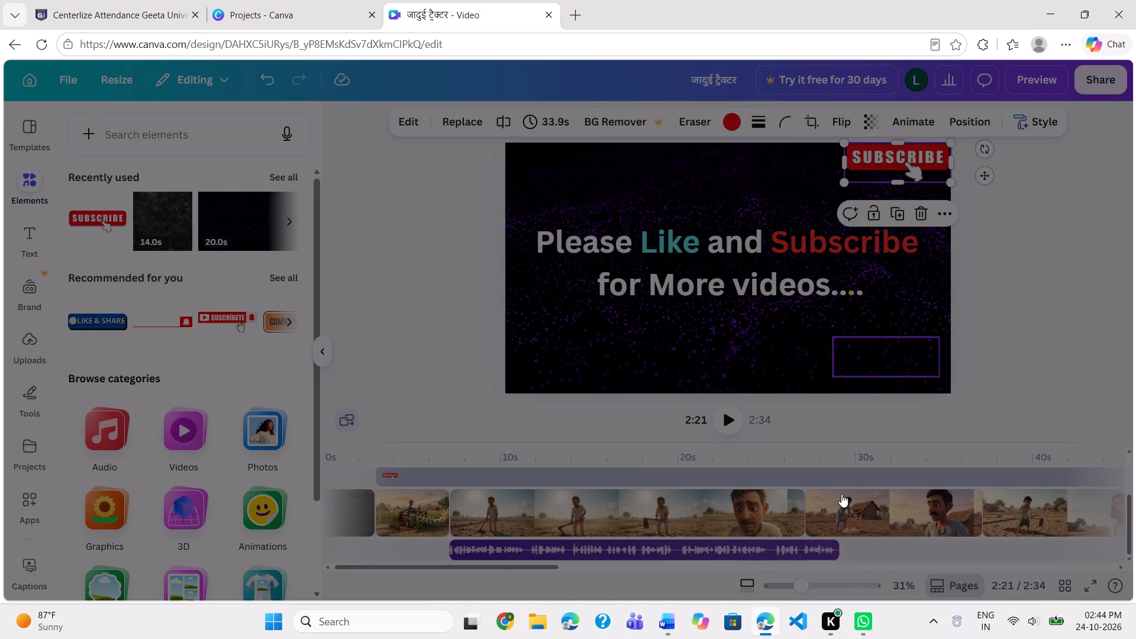
scroll(841, 494, down, 2)
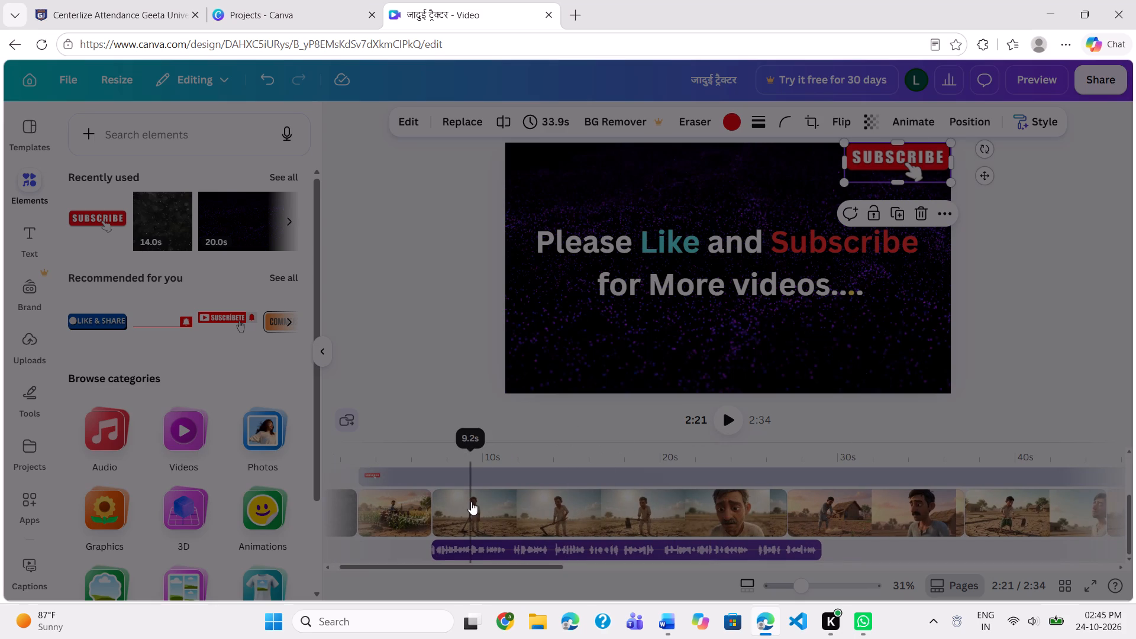
scroll(471, 502, right, 5)
click(376, 247)
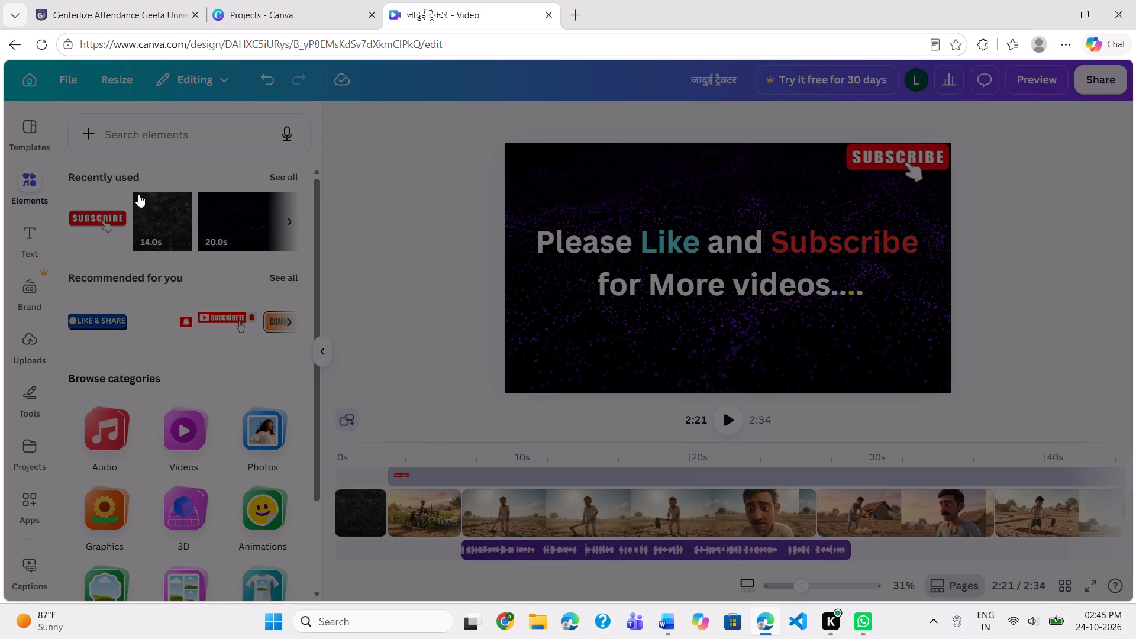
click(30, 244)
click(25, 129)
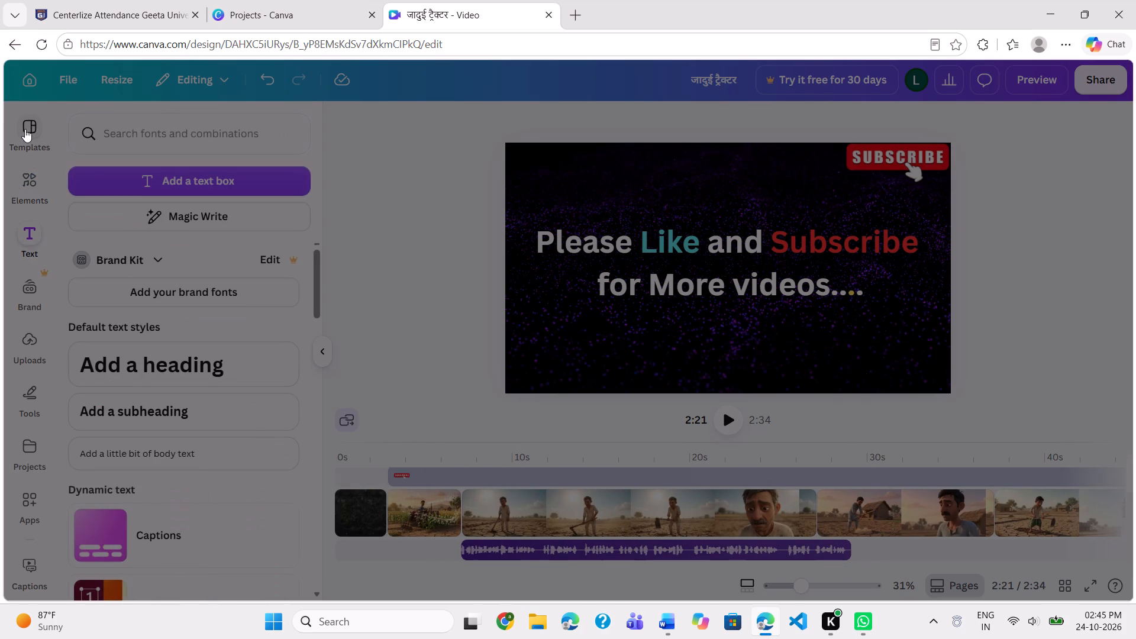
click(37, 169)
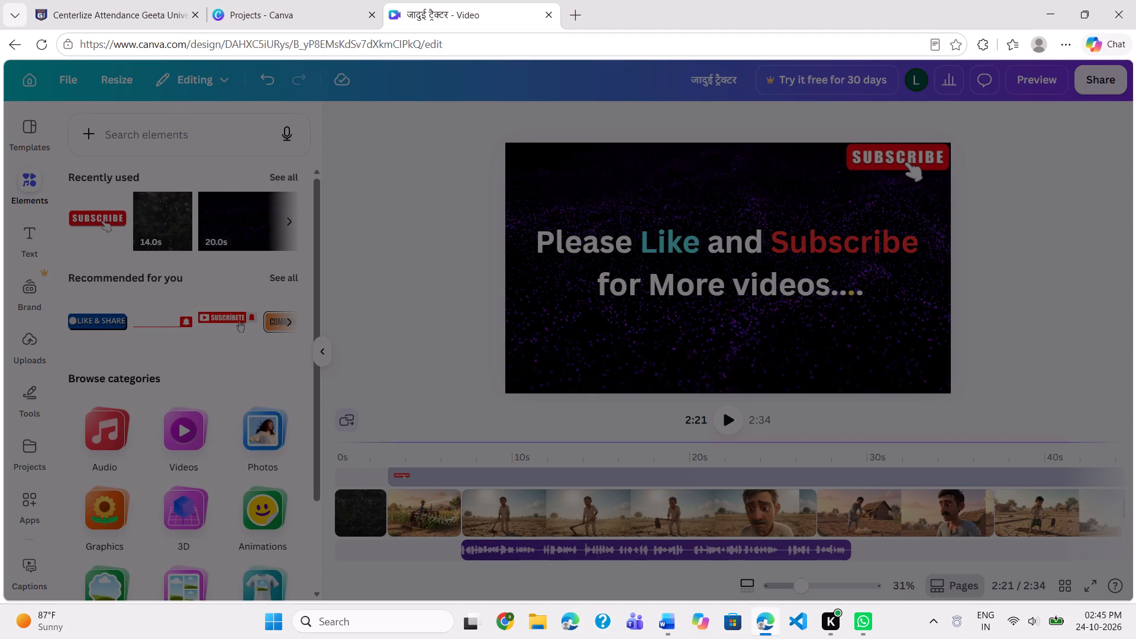
Play the video from the opening जादुई ट्रैक्टर title to review it.
scroll(490, 505, right, 4)
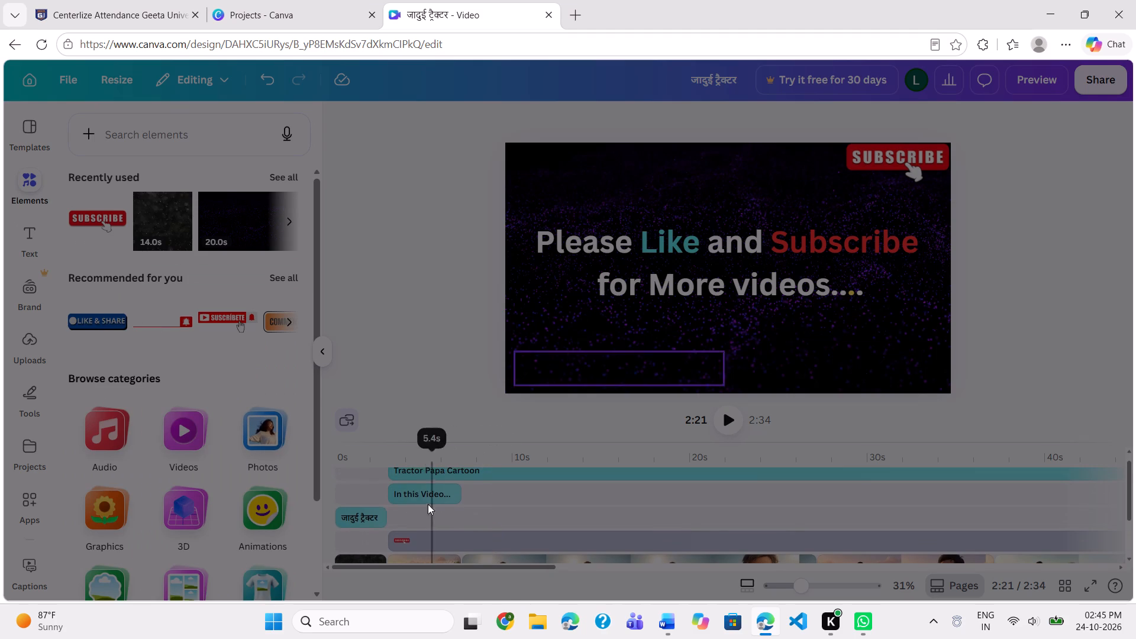
click(359, 516)
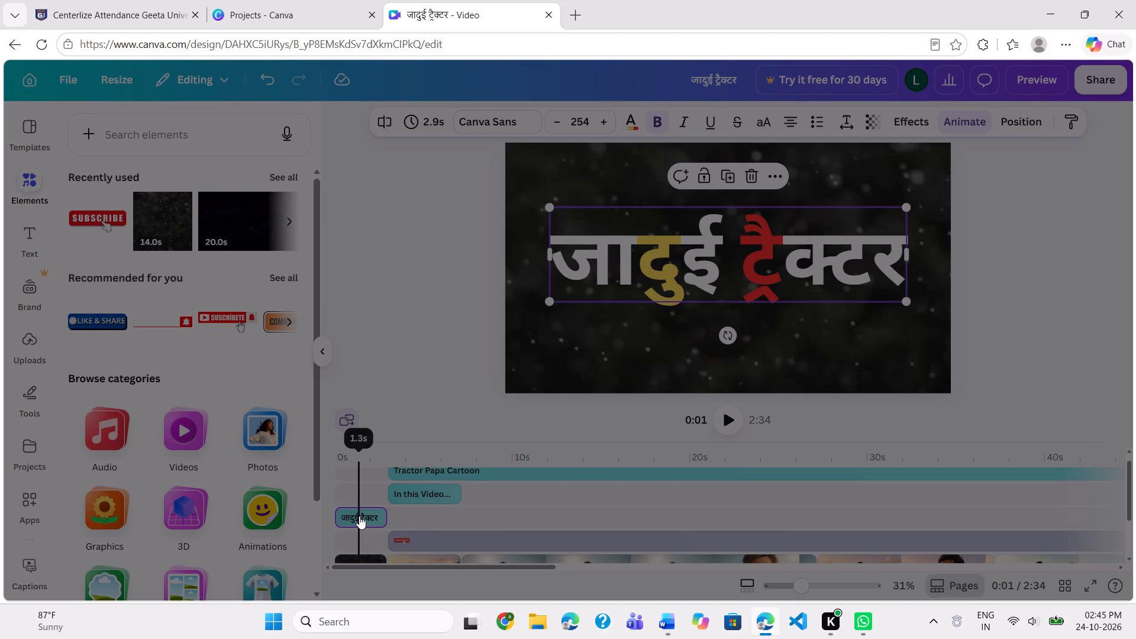
key(space)
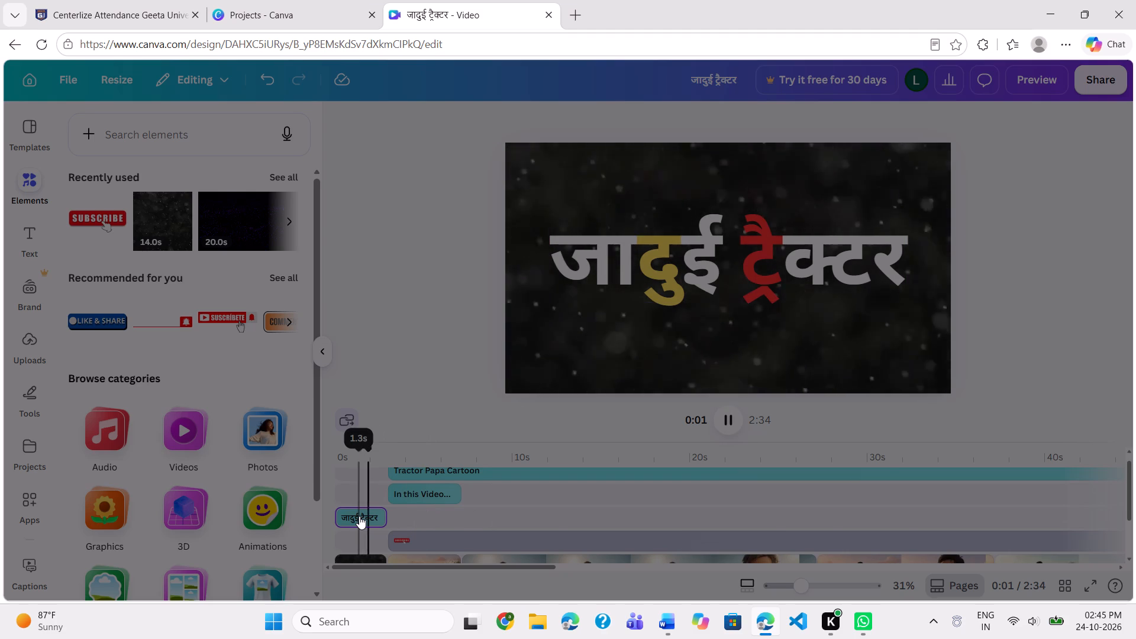
Review the opening scenes in playback up to about 11 s, and look over the timeline tracks past the one-minute mark.
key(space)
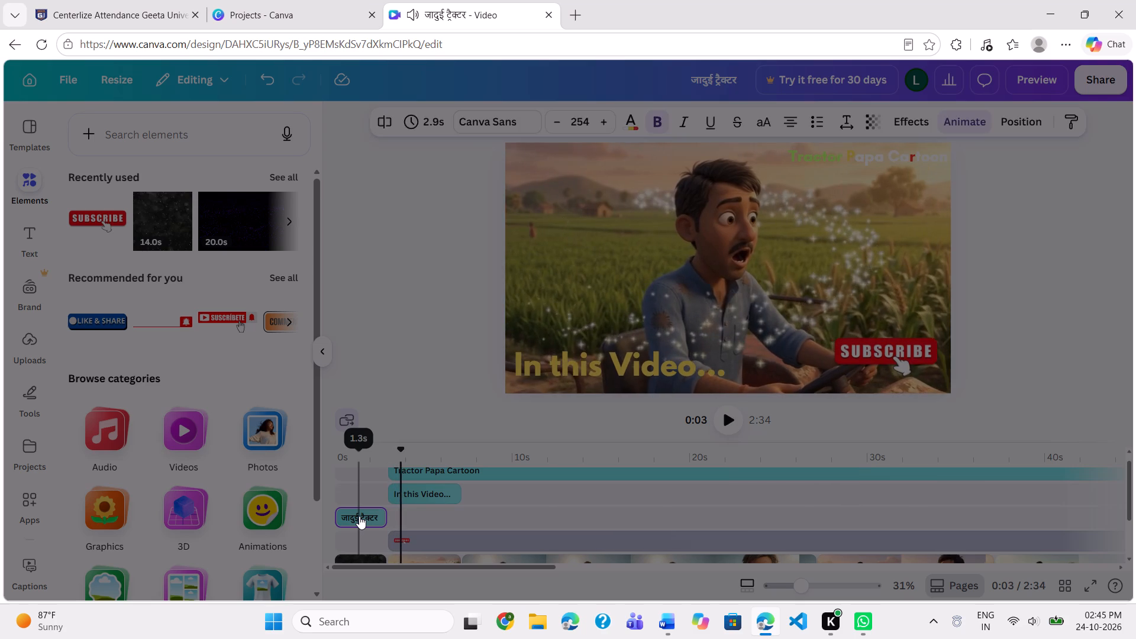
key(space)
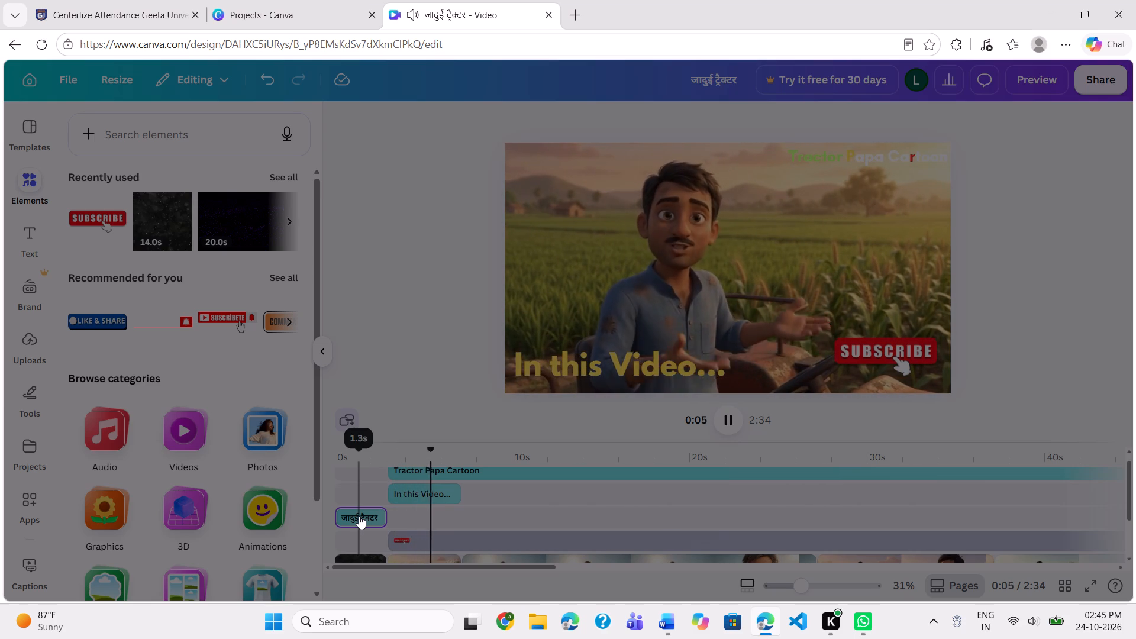
scroll(359, 516, down, 1)
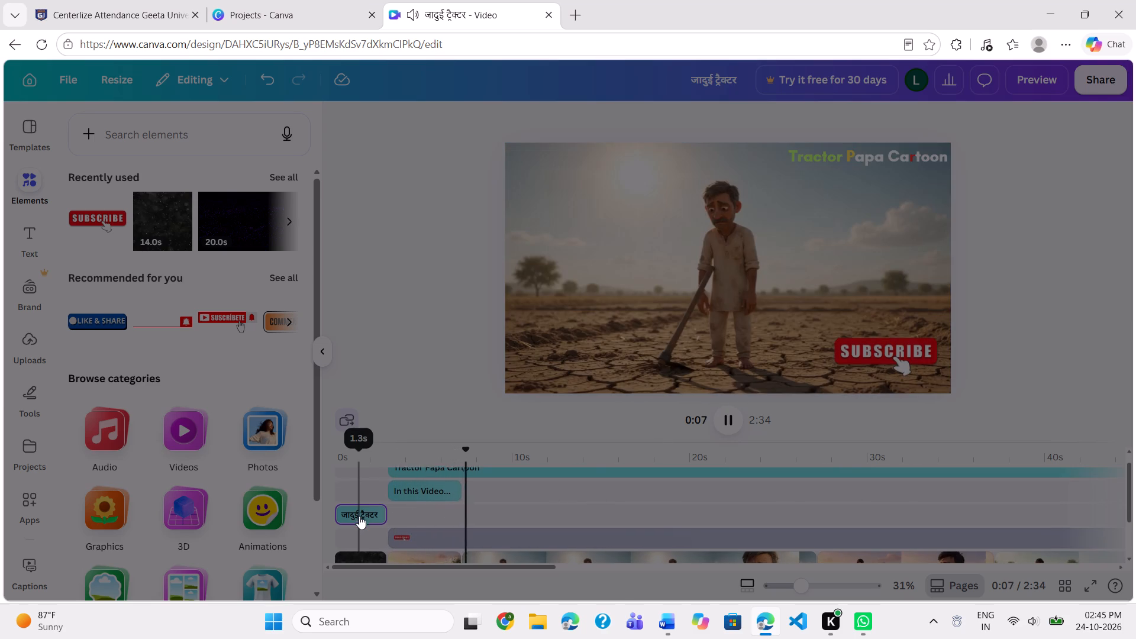
scroll(359, 516, down, 1)
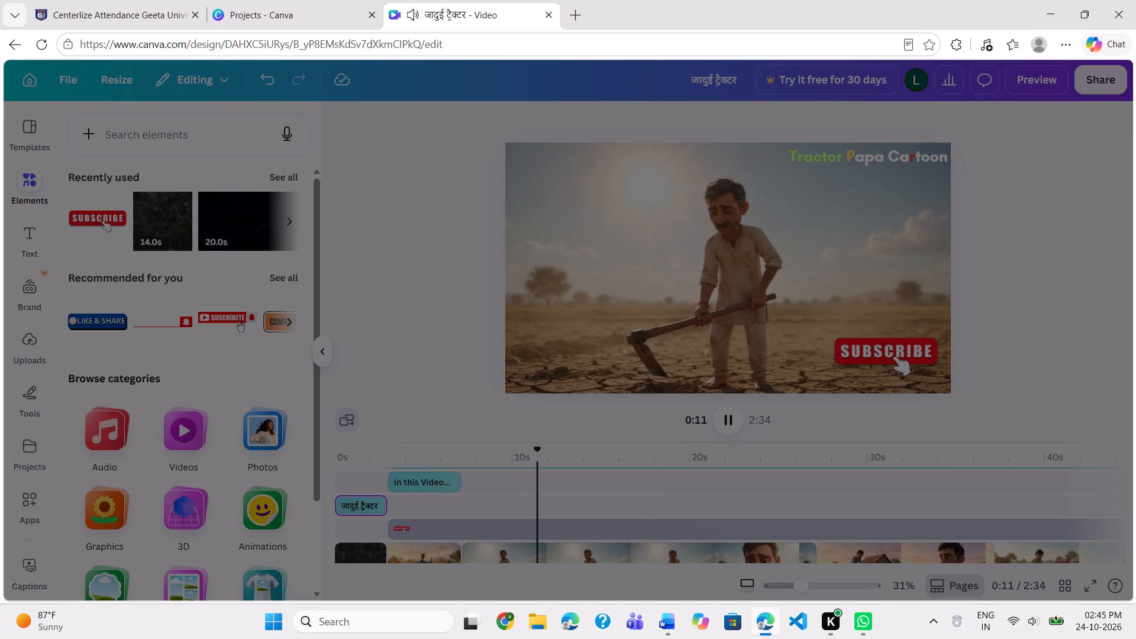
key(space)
scroll(653, 490, left, 3)
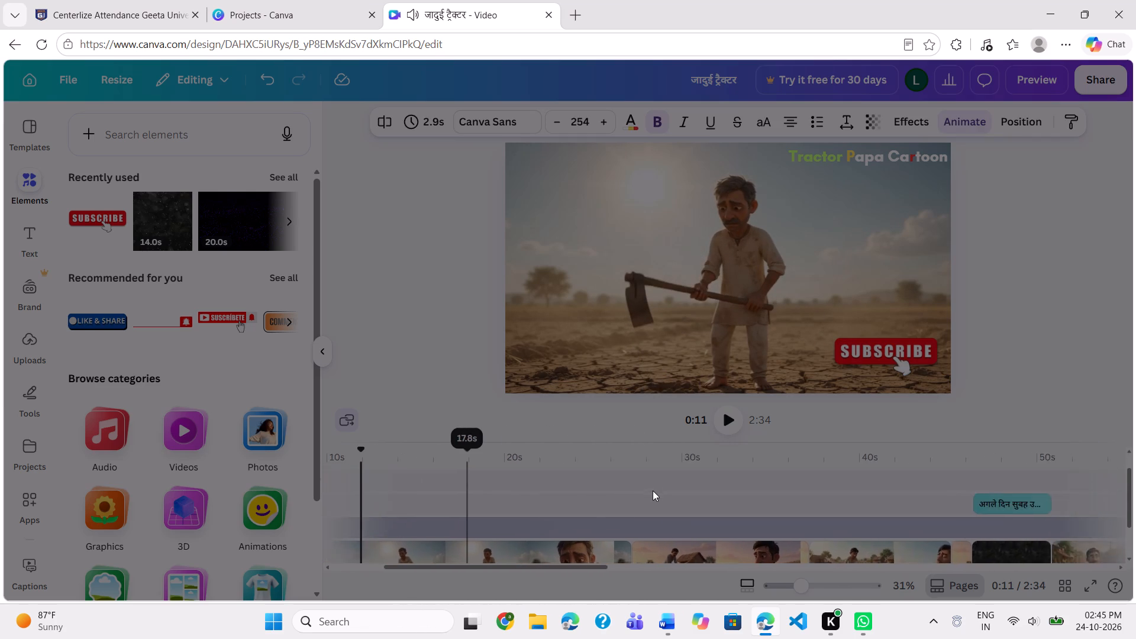
scroll(653, 490, left, 3)
scroll(653, 490, down, 1)
scroll(653, 490, left, 1)
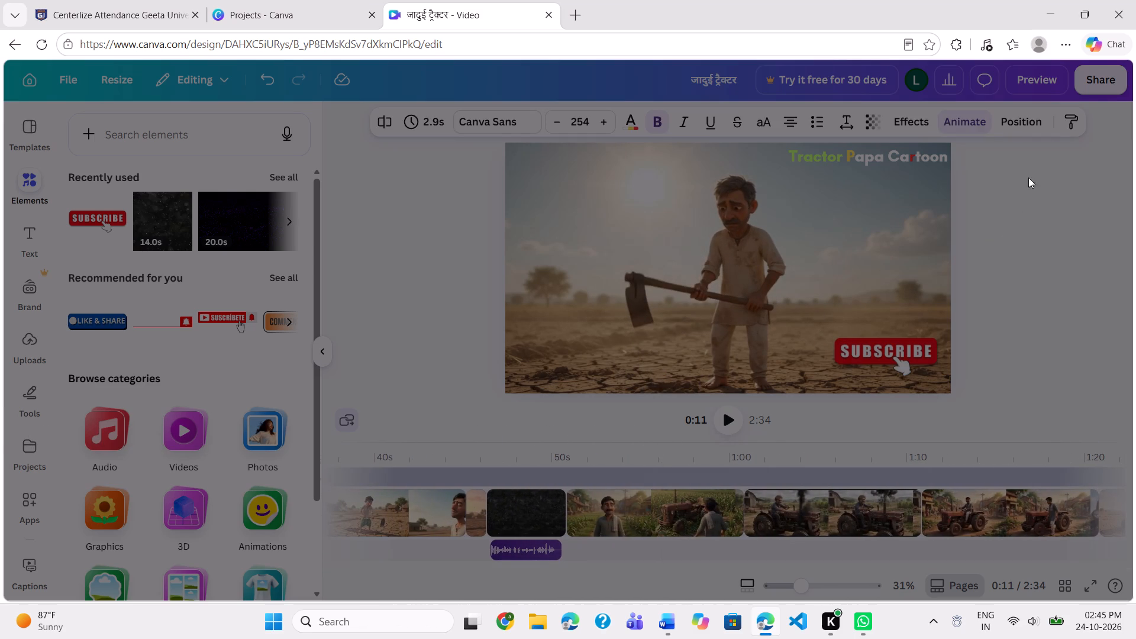
Download the जादुई ट्रैक्टर design as an MP4 video at 1080p quality, and dismiss the incoming chat notification.
click(1094, 86)
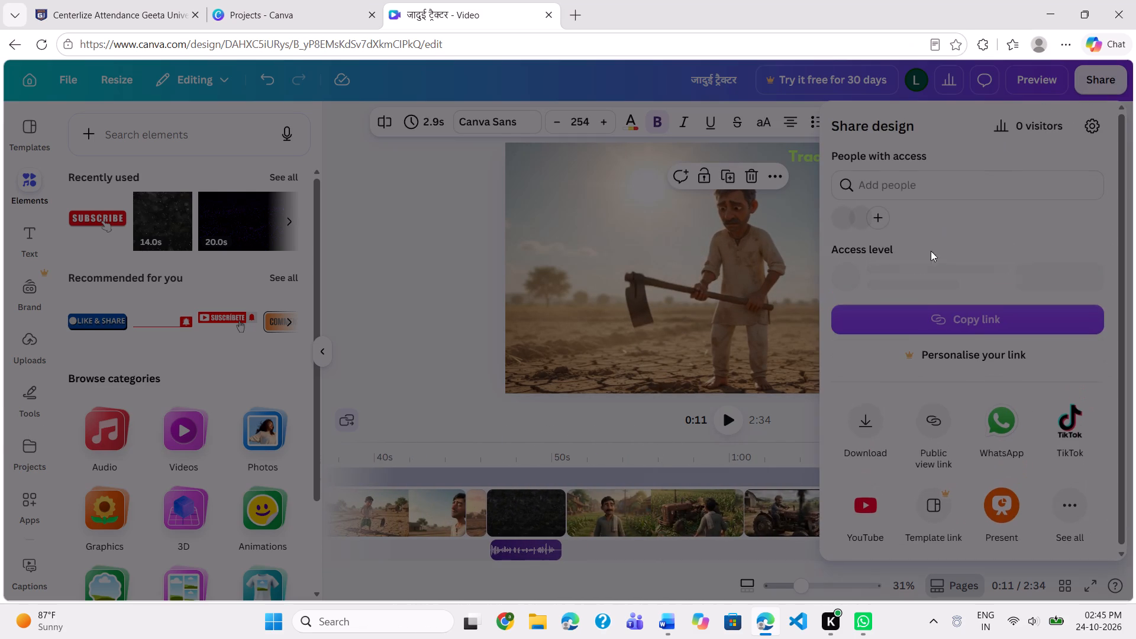
click(867, 428)
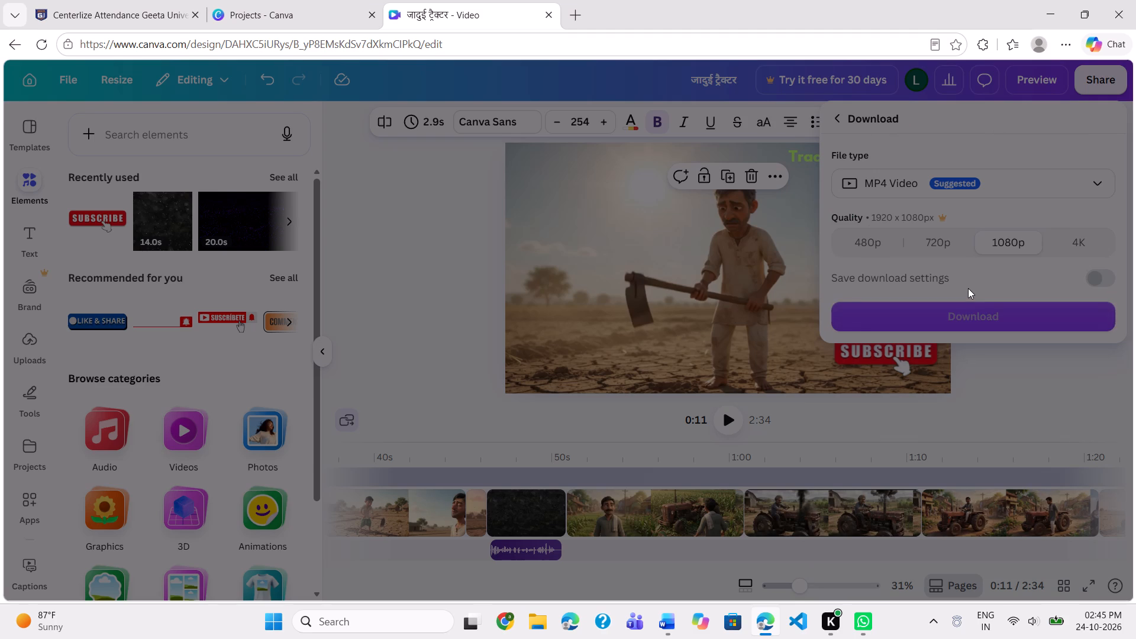
click(973, 325)
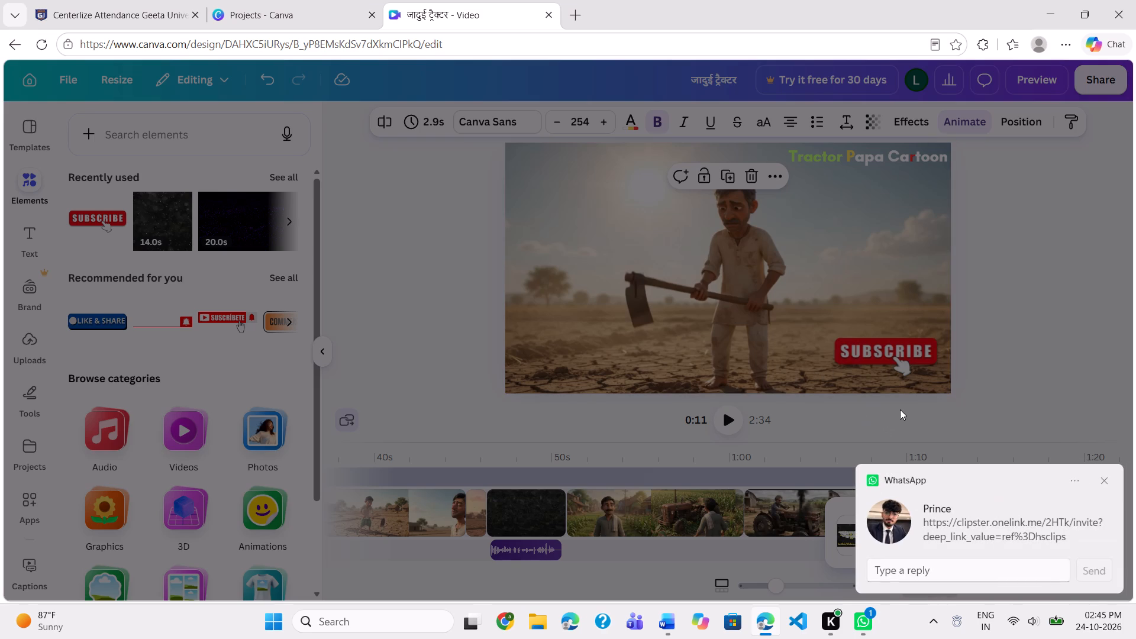
click(1104, 479)
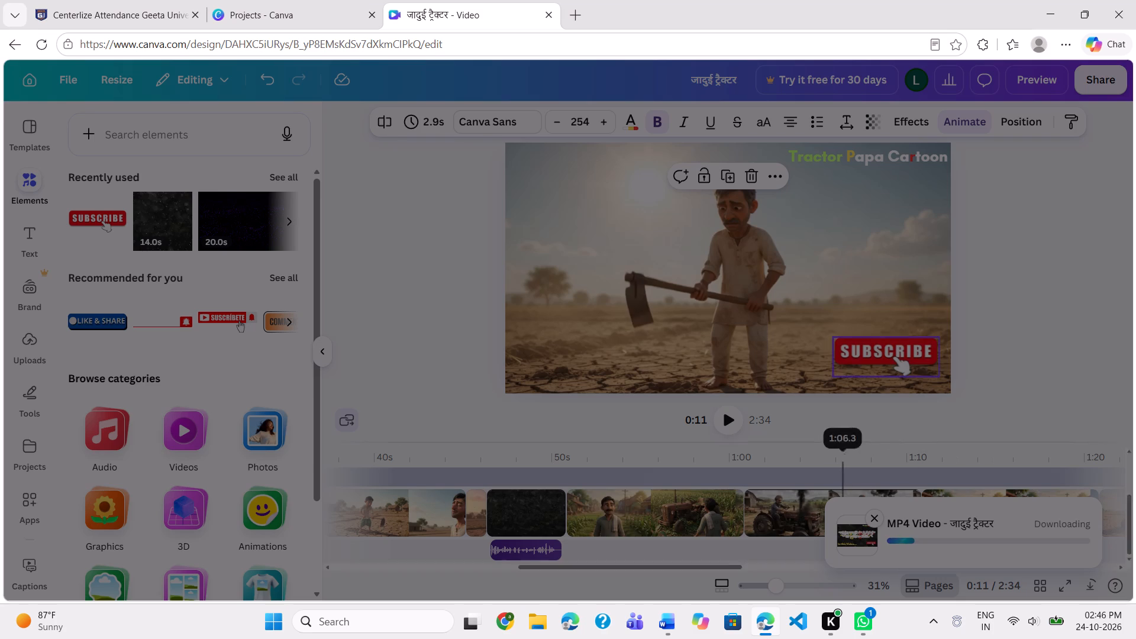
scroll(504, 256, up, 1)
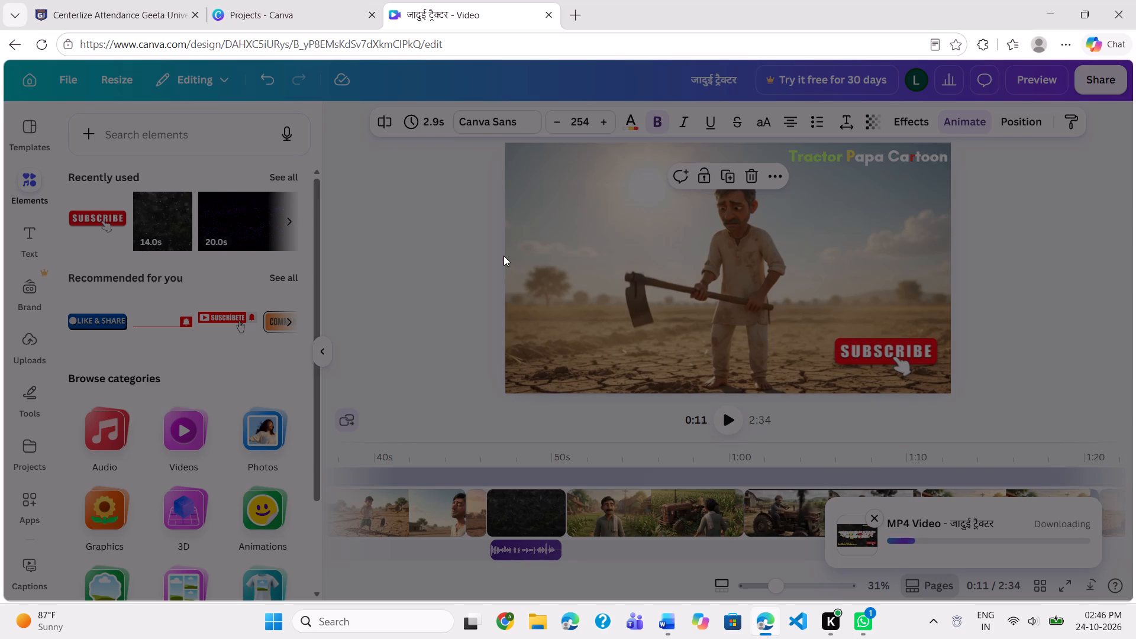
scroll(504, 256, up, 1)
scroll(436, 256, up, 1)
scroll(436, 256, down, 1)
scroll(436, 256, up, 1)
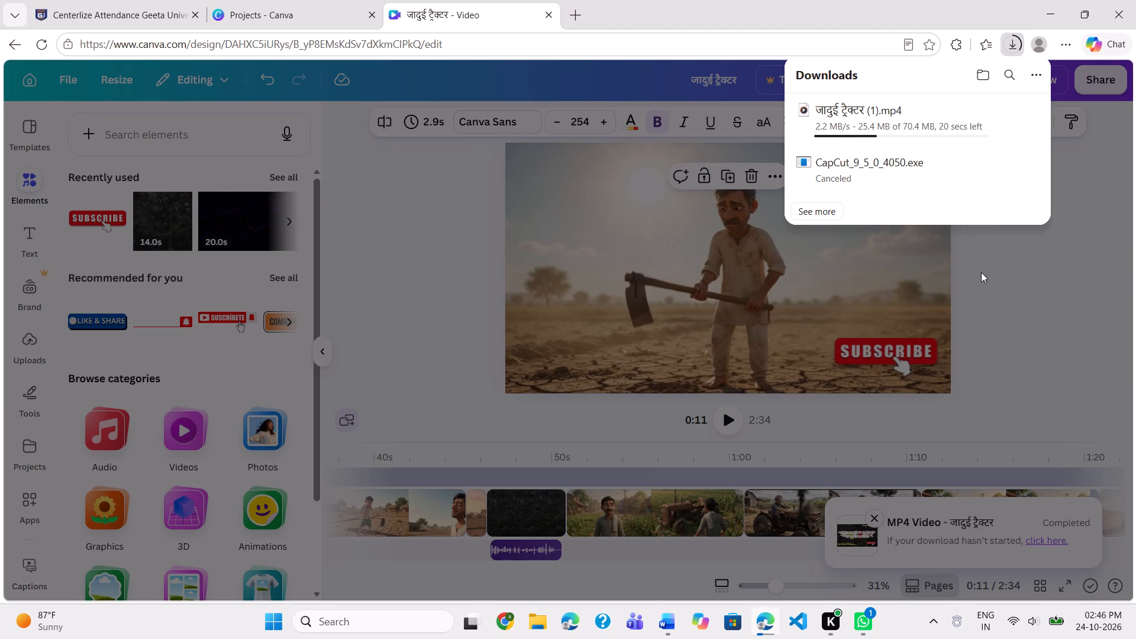
Check the download progress of the exported जादुई ट्रैक्टर MP4 in the browser's download list.
click(475, 213)
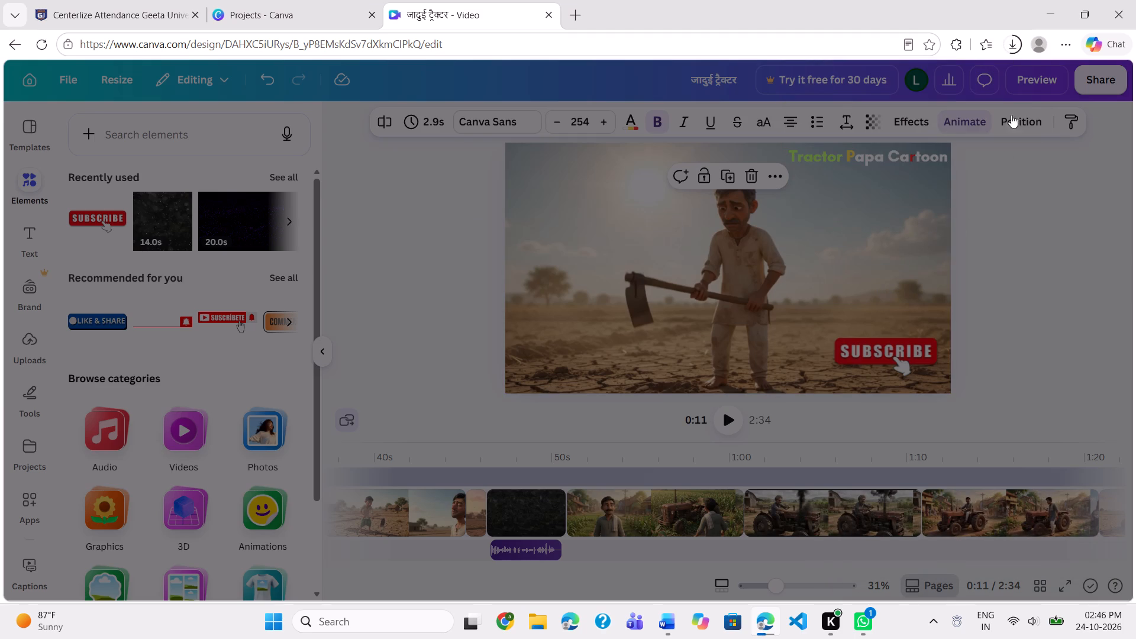
click(1007, 46)
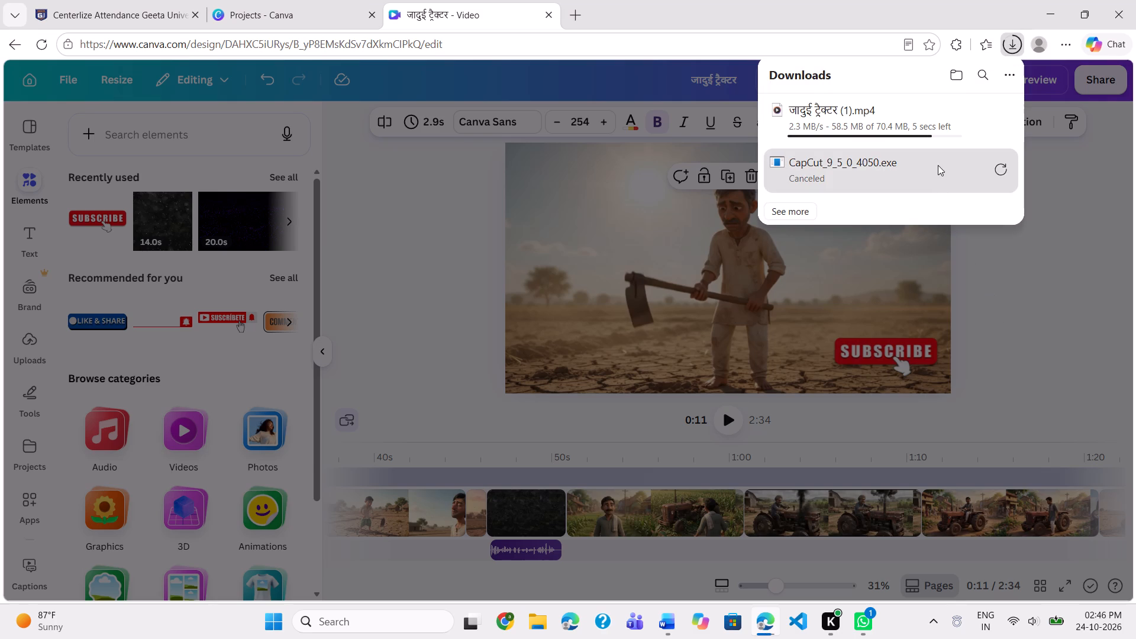
click(982, 267)
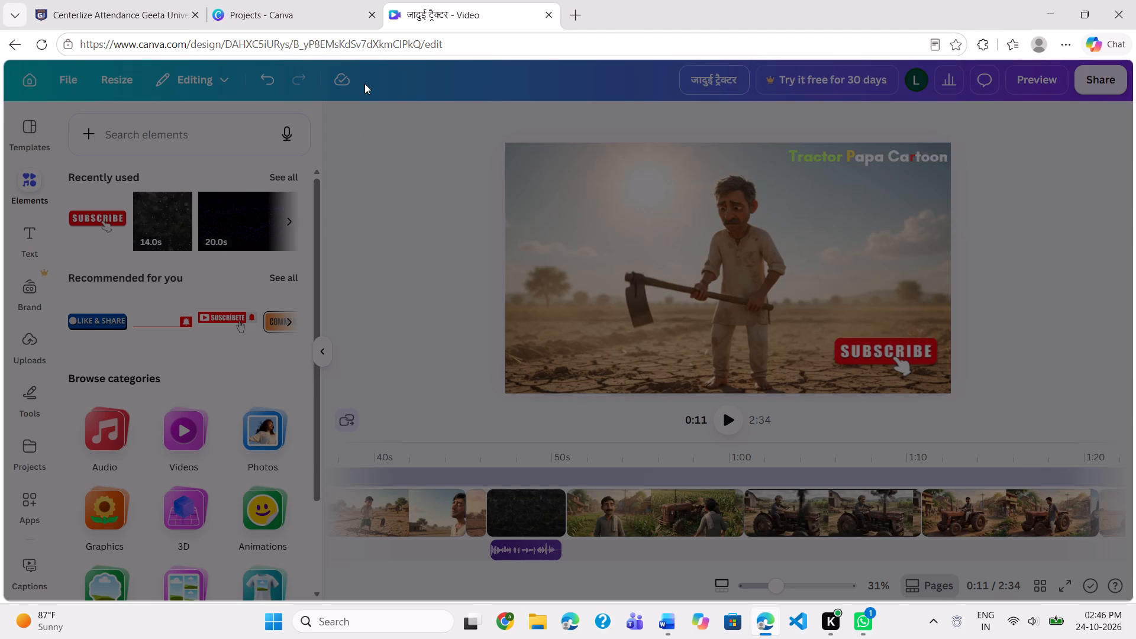
Close the जादुई ट्रैक्टर design and the Canva projects page.
click(547, 14)
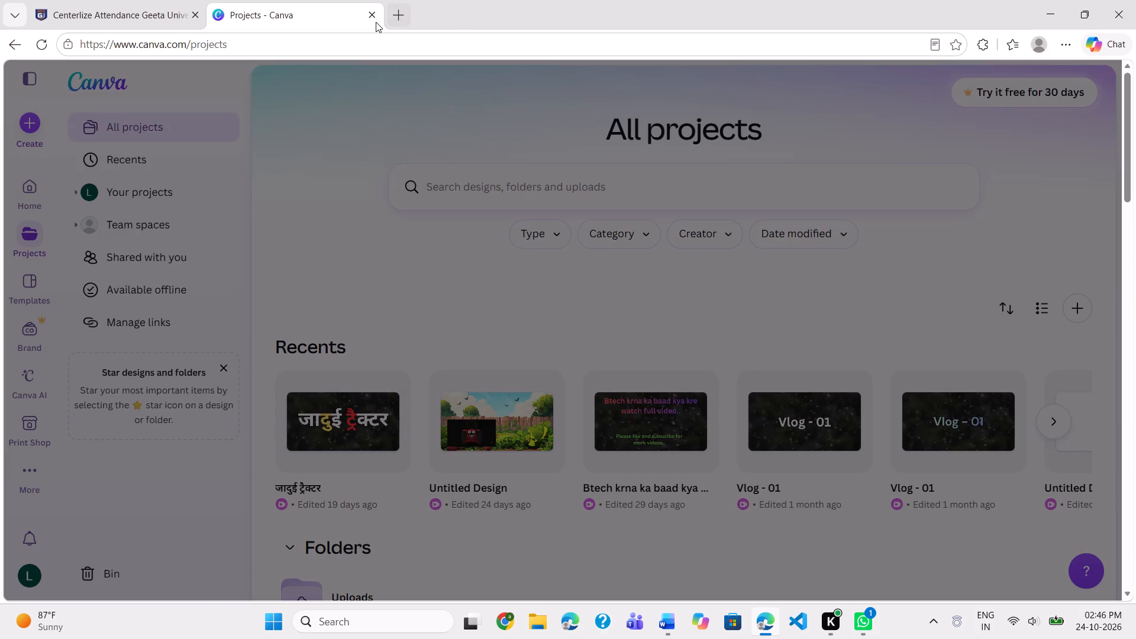
click(372, 18)
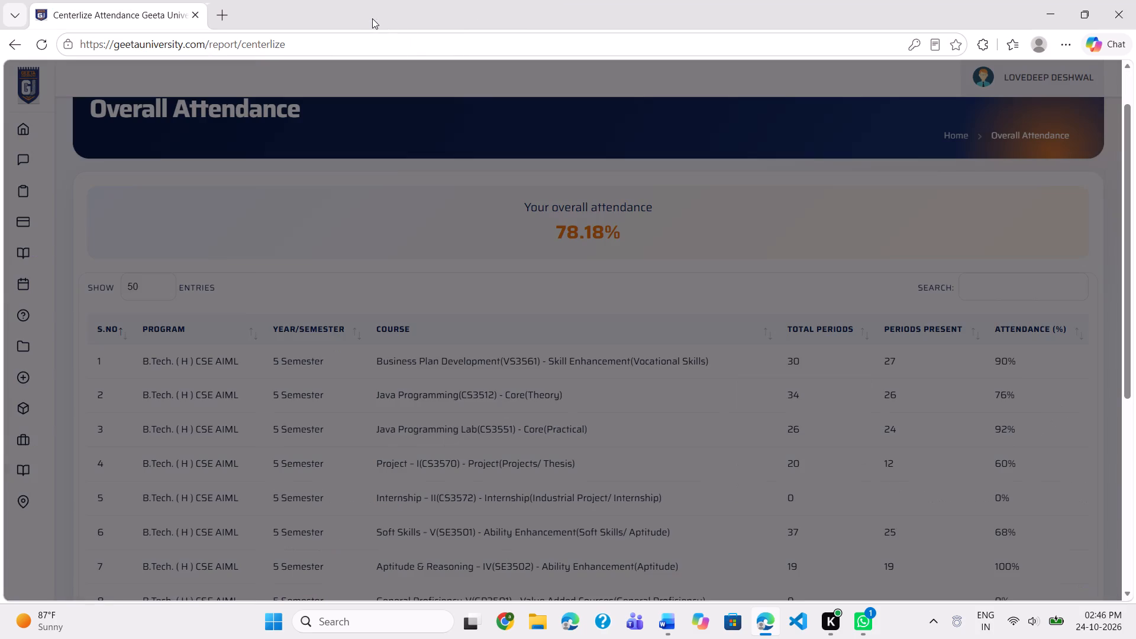
scroll(547, 375, down, 4)
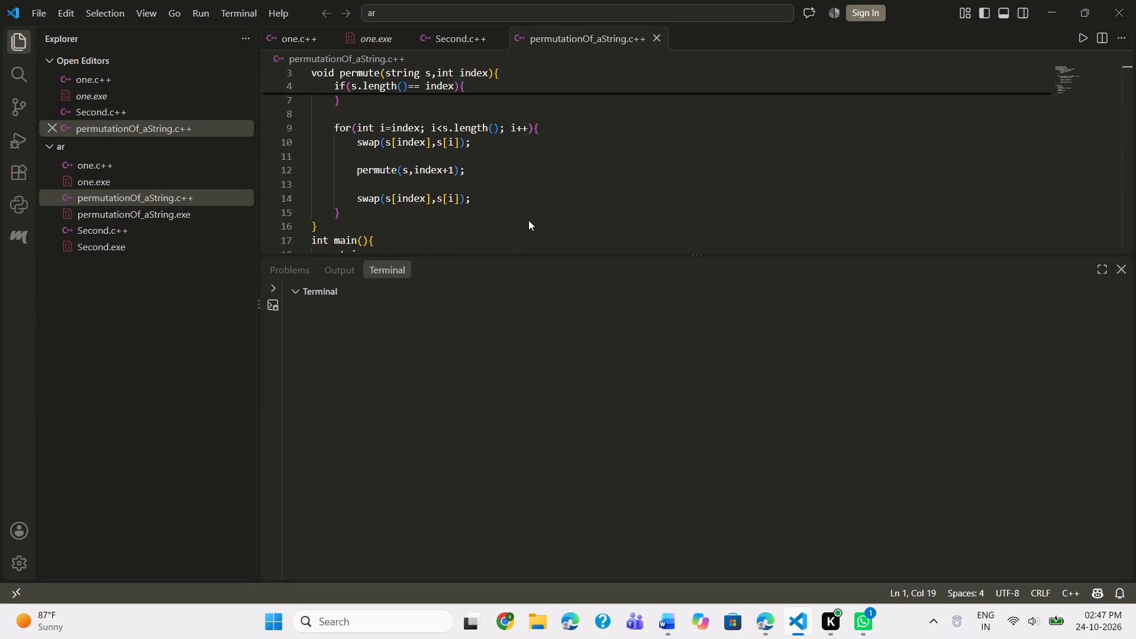
scroll(528, 220, up, 1)
scroll(528, 220, down, 2)
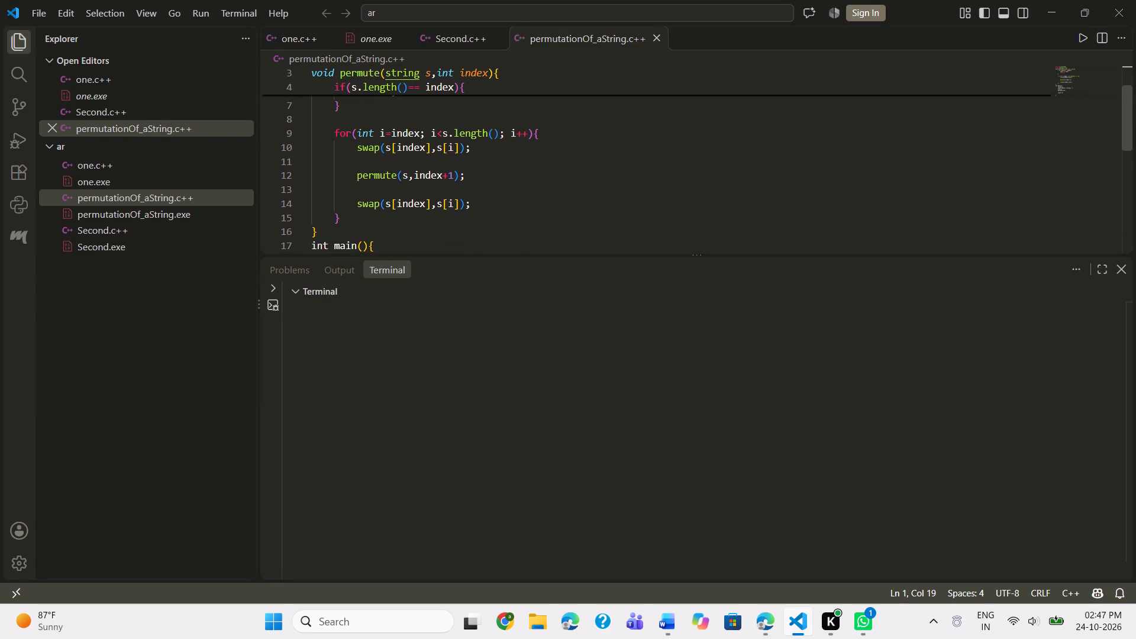
scroll(528, 220, down, 3)
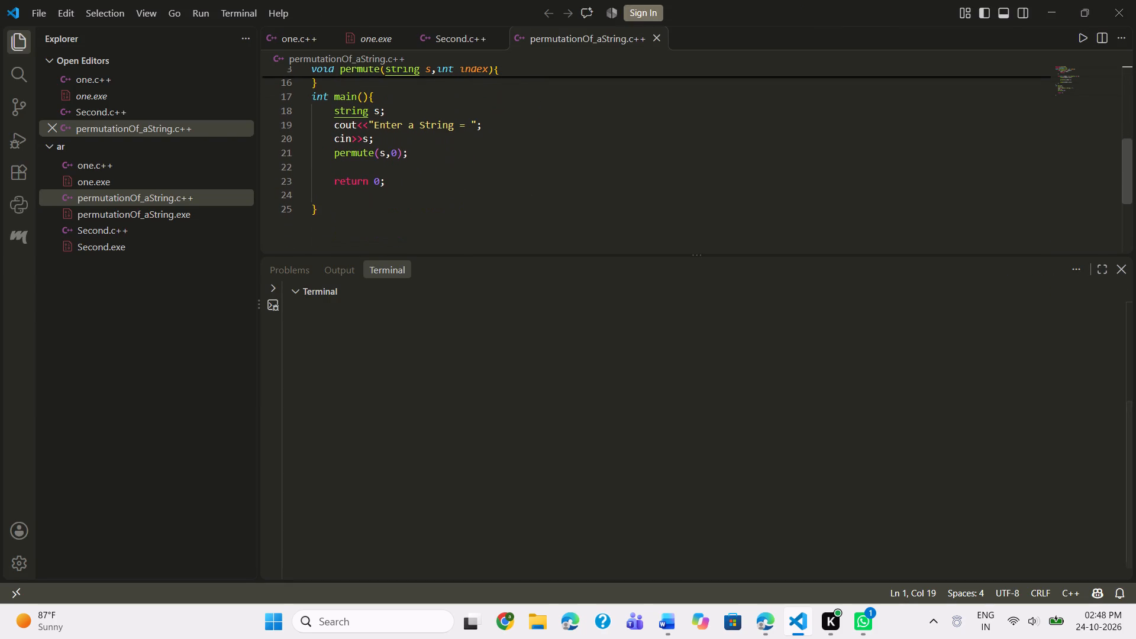
click(1053, 34)
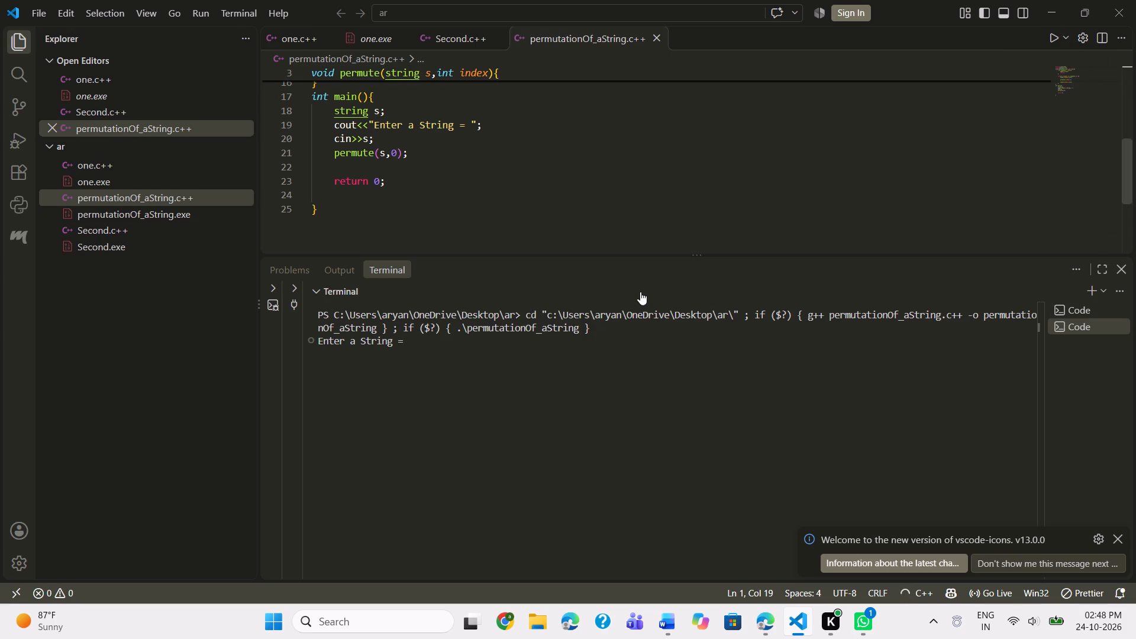
click(414, 344)
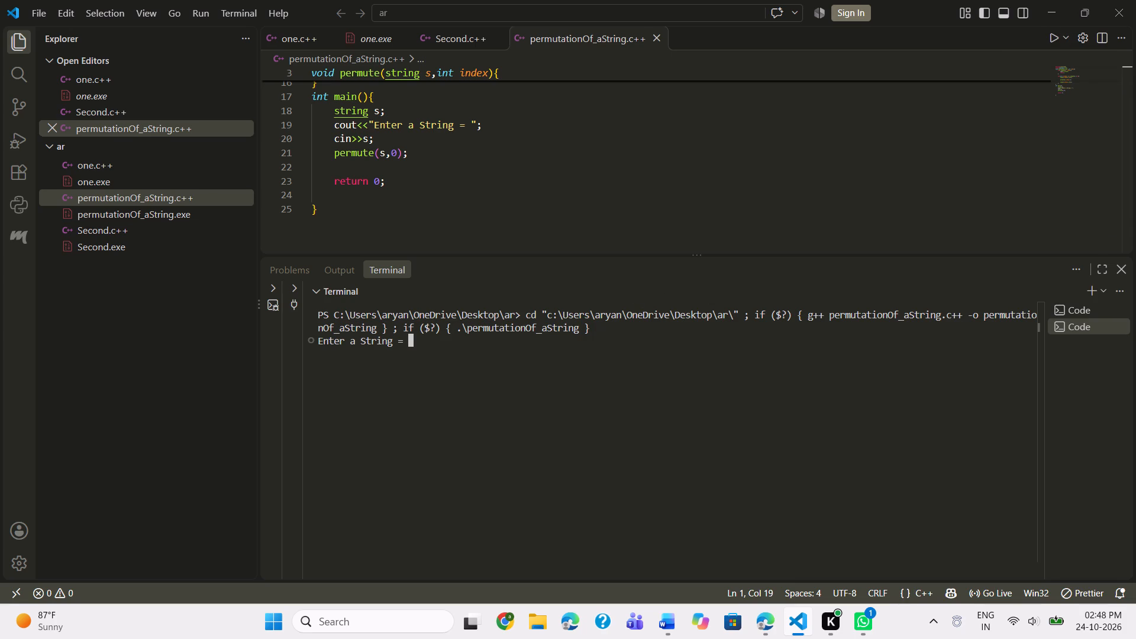
text(abc)
key(Return)
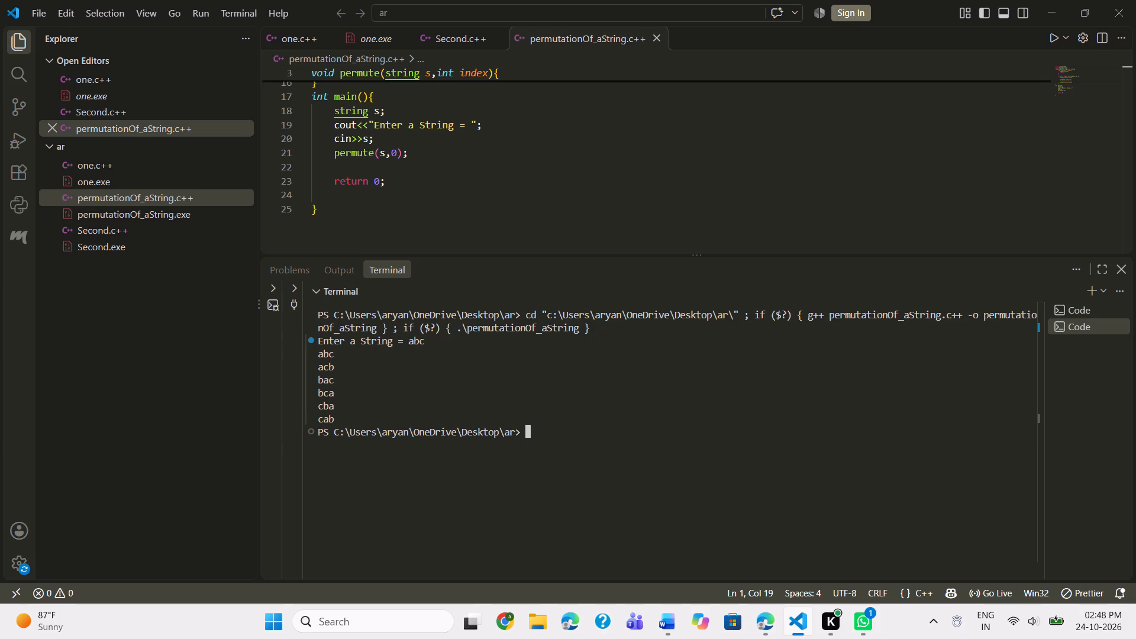
Close the terminal area and review the full permutationOf_aString.c++ code, from the includes through the permute and main functions.
scroll(470, 428, up, 1)
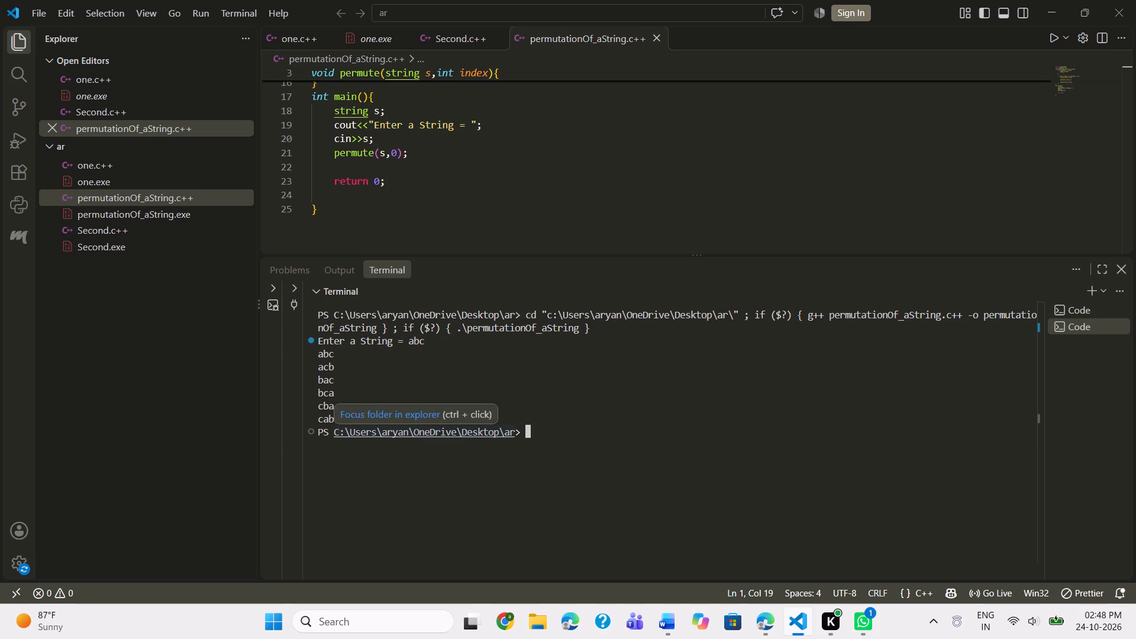
scroll(470, 428, up, 1)
click(453, 199)
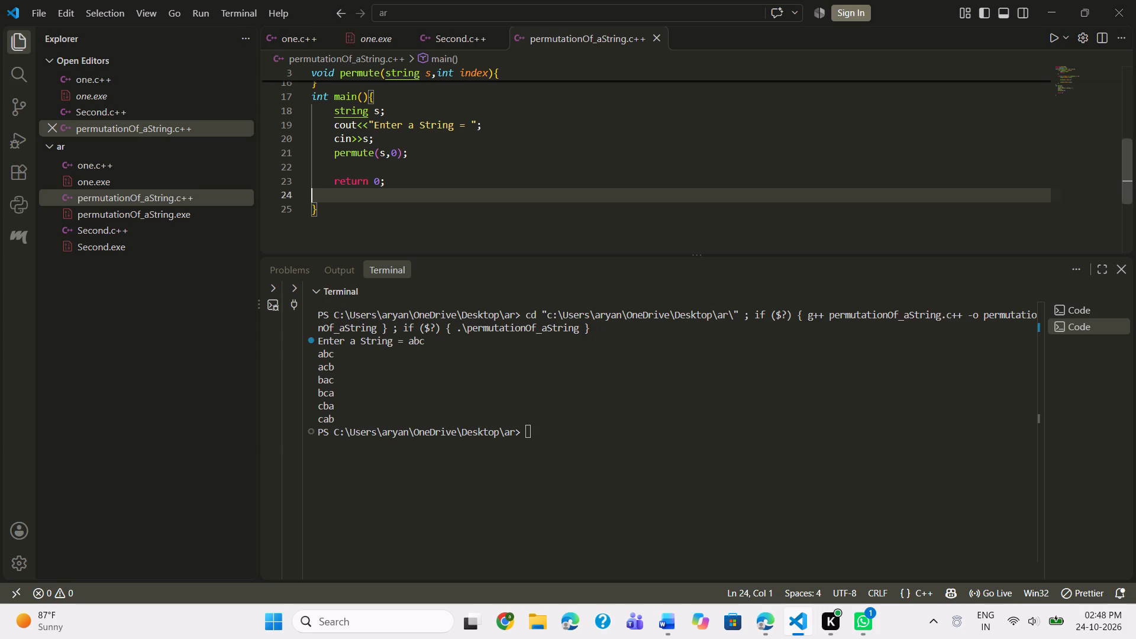
scroll(504, 149, up, 2)
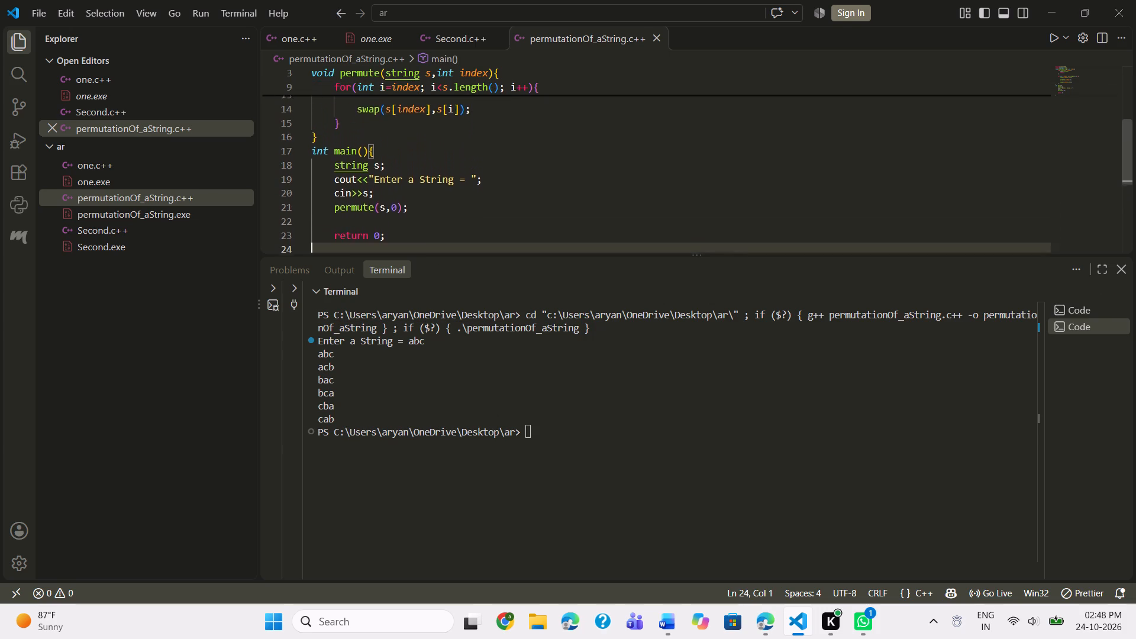
scroll(504, 149, up, 3)
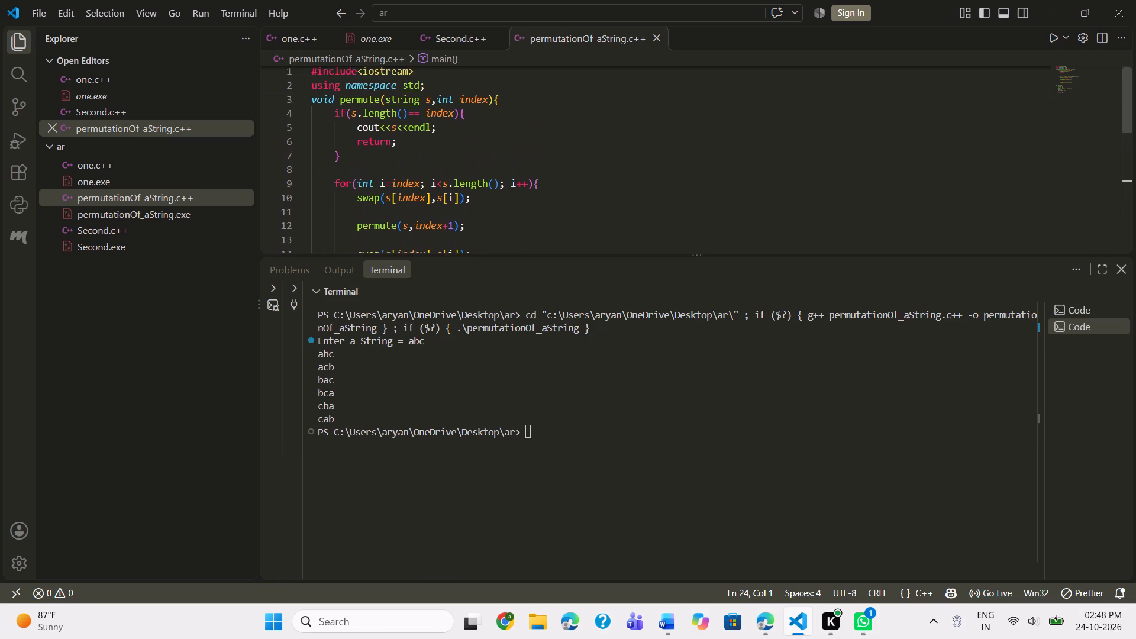
scroll(504, 149, up, 1)
click(1118, 263)
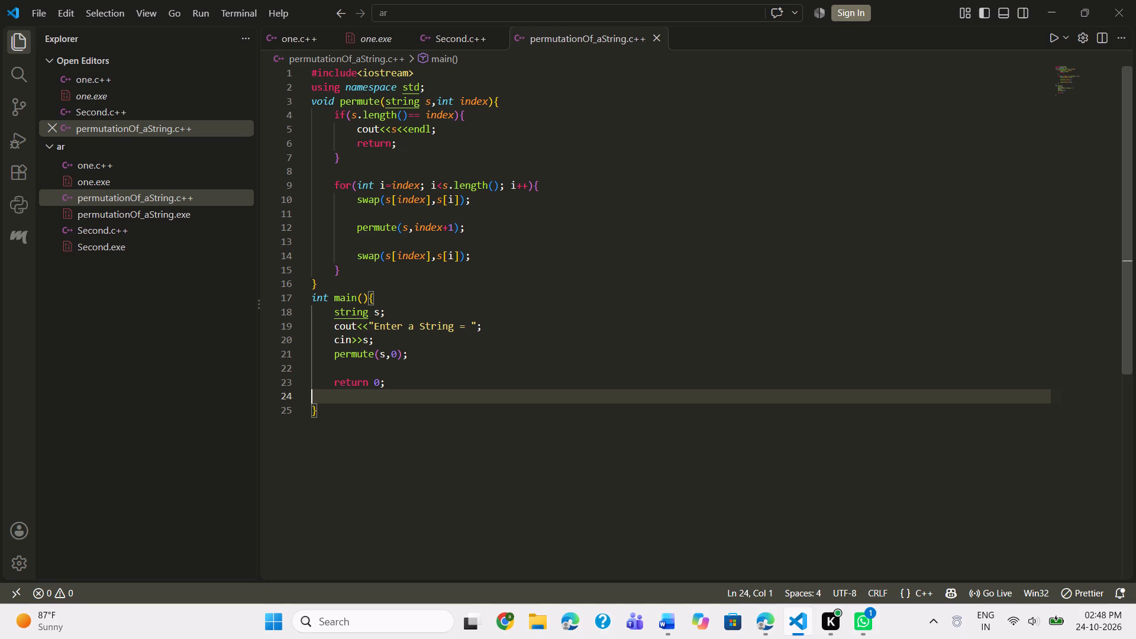
click(816, 301)
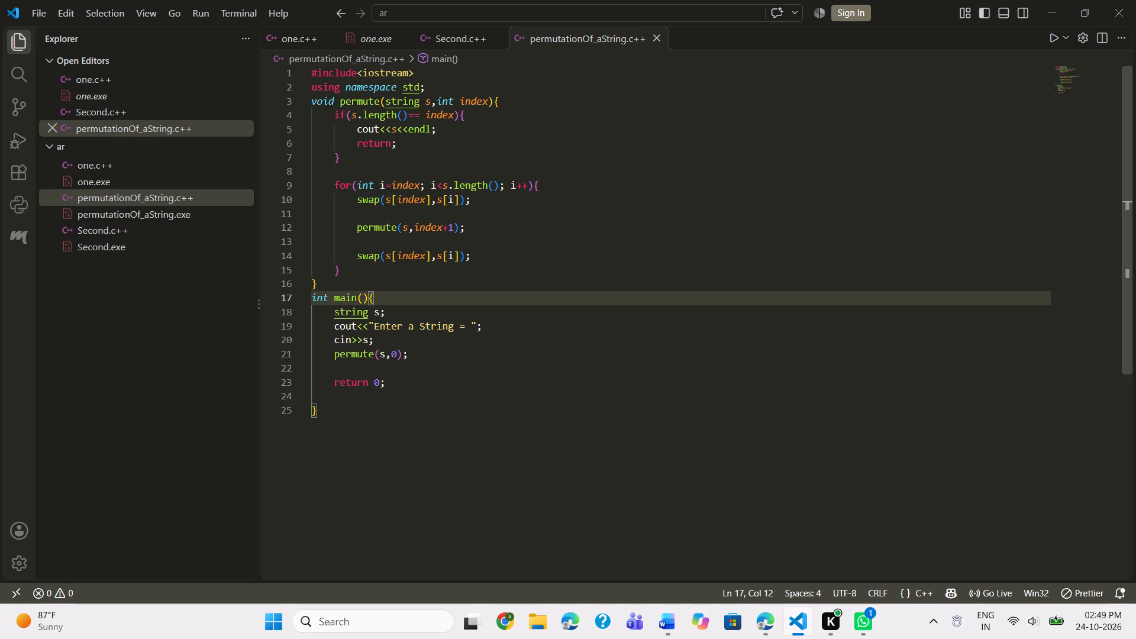
scroll(816, 301, down, 1)
scroll(816, 301, up, 1)
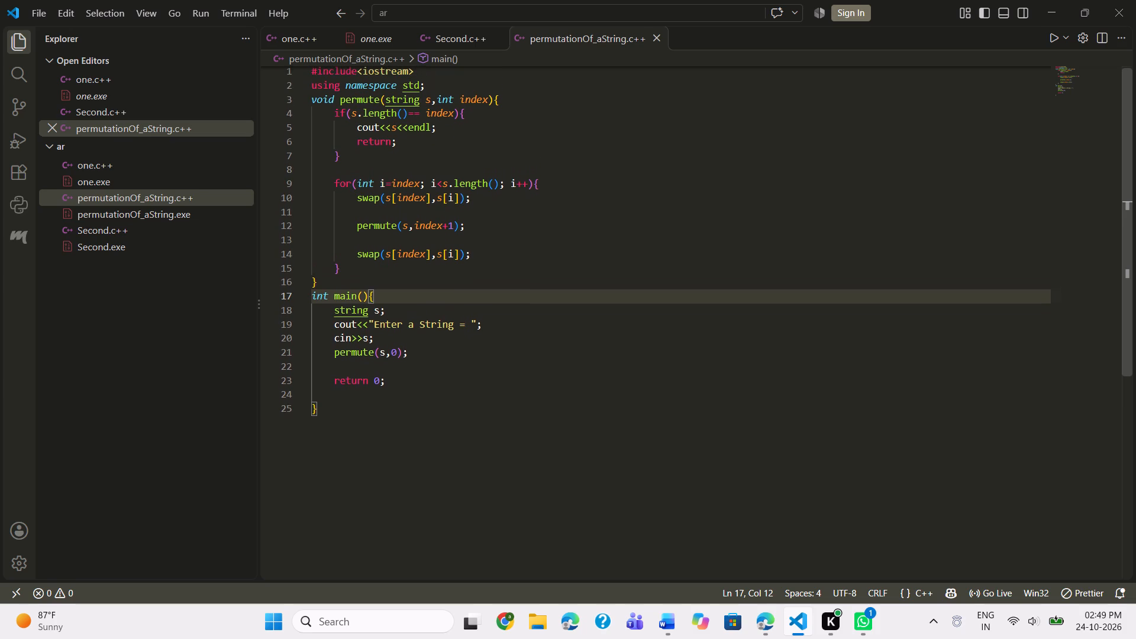
Open one.c++ from the ar folder and run it.
click(109, 168)
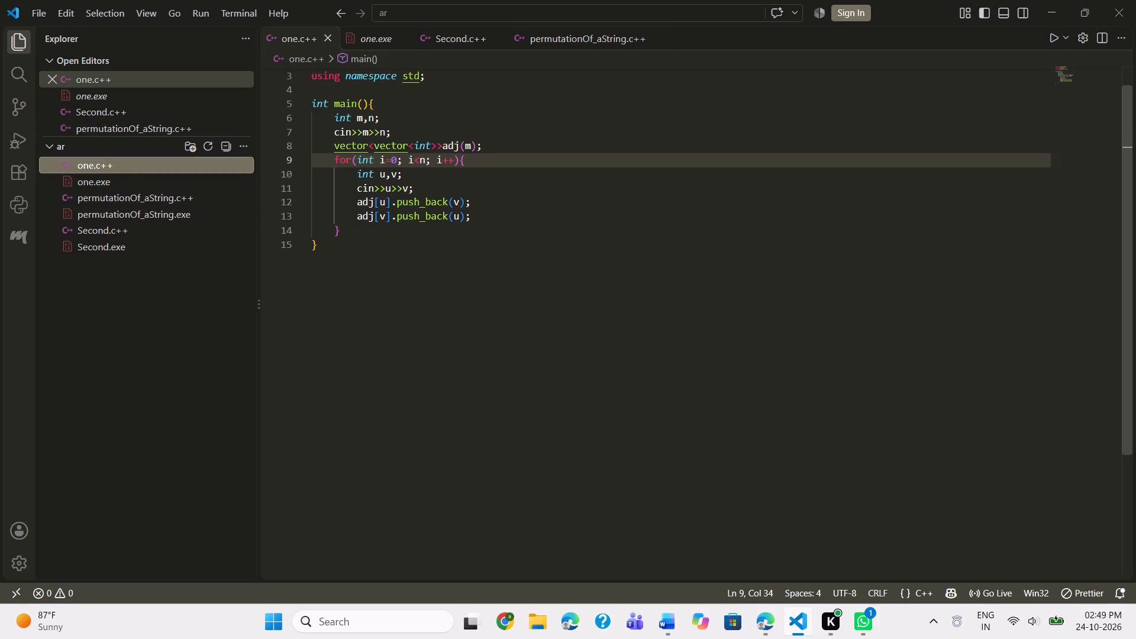
scroll(539, 259, up, 1)
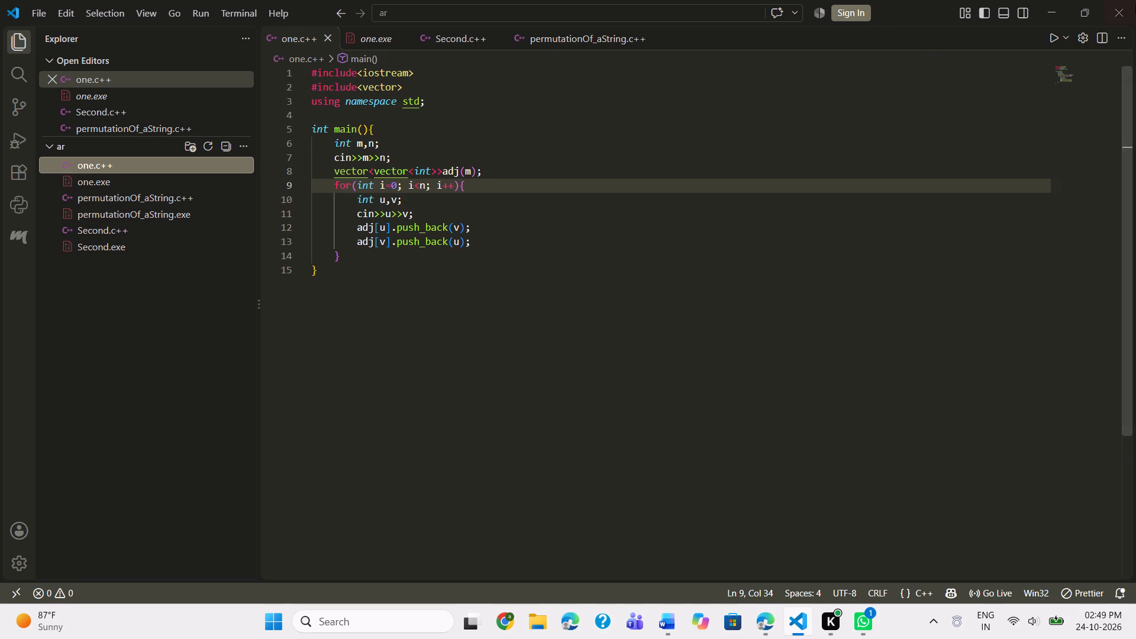
click(1052, 34)
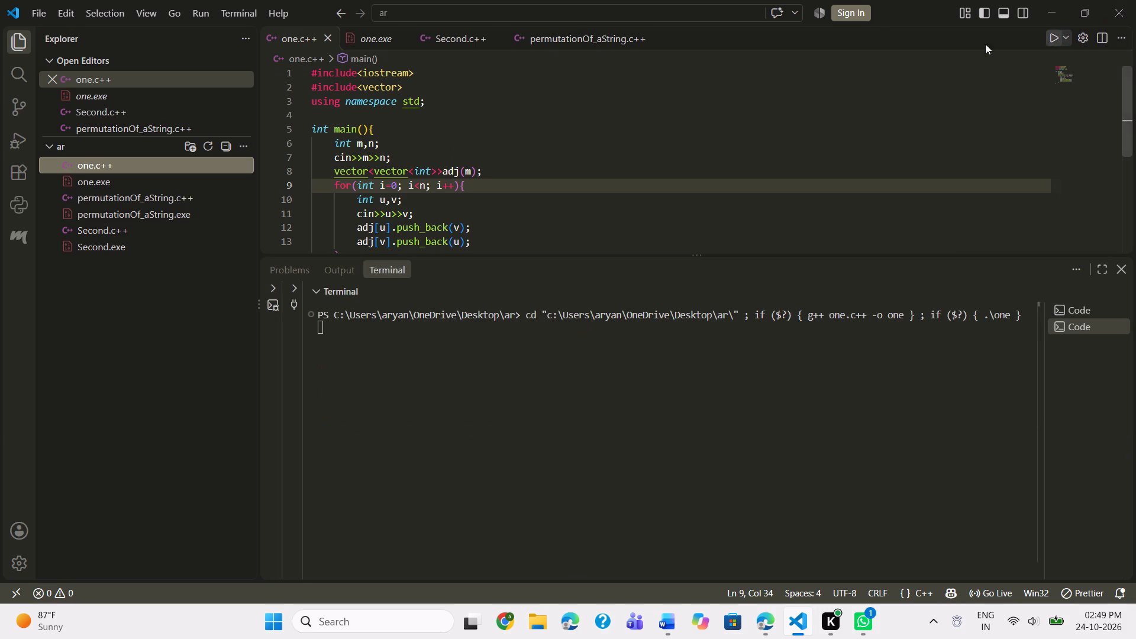